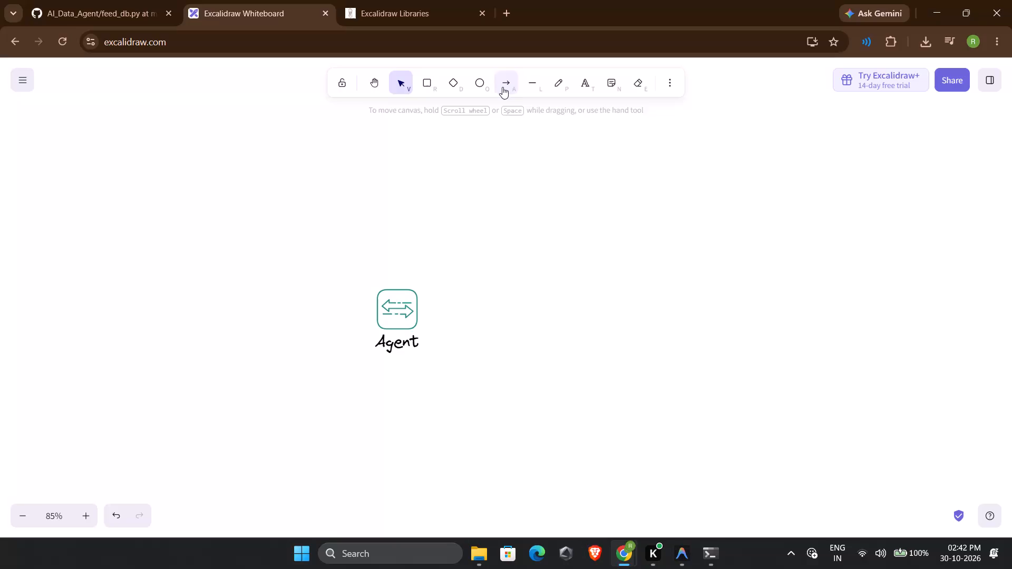
# Draw a short arrow starting at the Agent icon's right edge and pointing diagonally up to the right.
pyautogui.click(502, 87)
pyautogui.moveTo(416, 314); pyautogui.dragTo(483, 276)
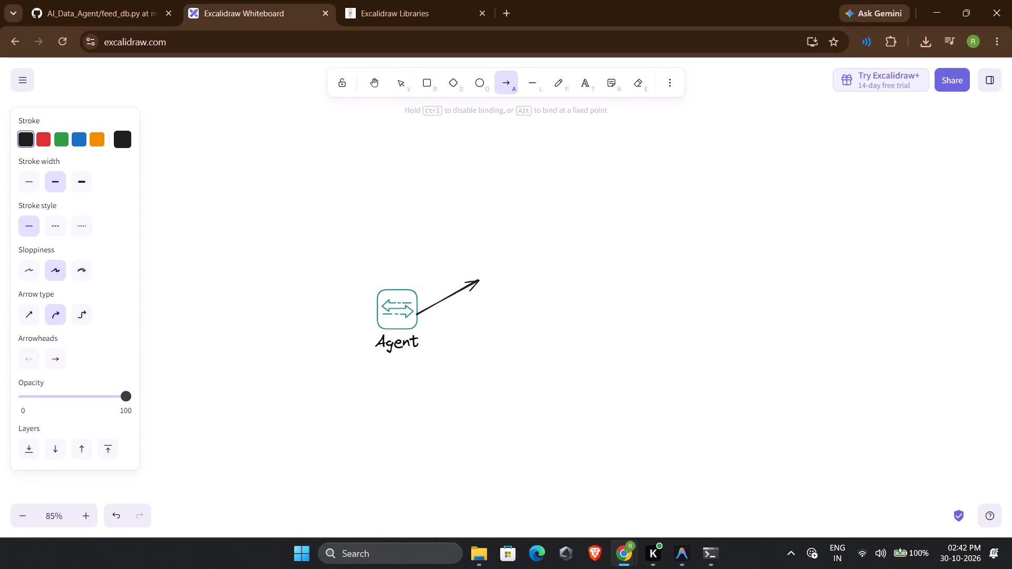
pyautogui.moveTo(483, 276); pyautogui.dragTo(484, 276)
pyautogui.click(470, 334)
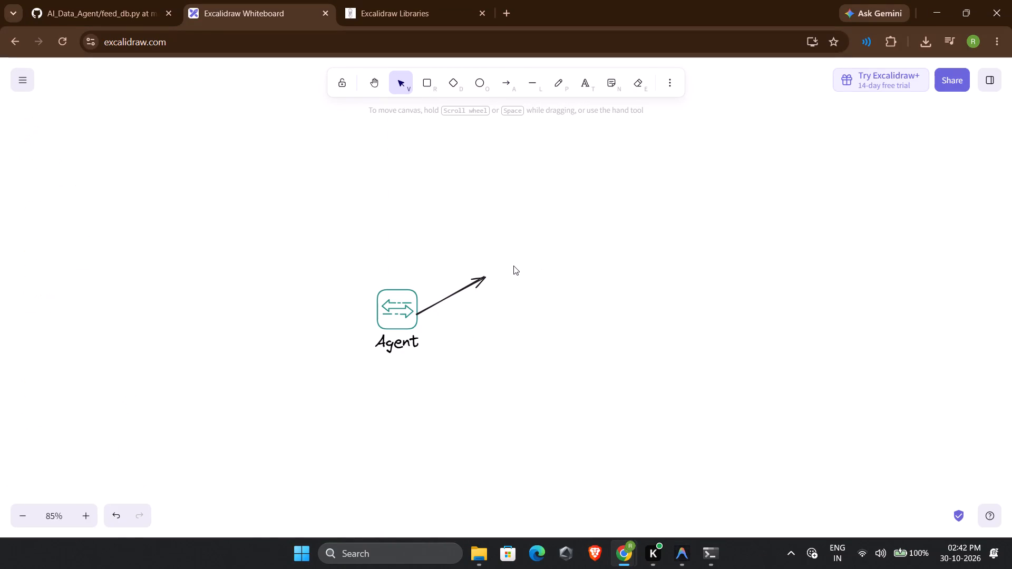
pyautogui.click(513, 266)
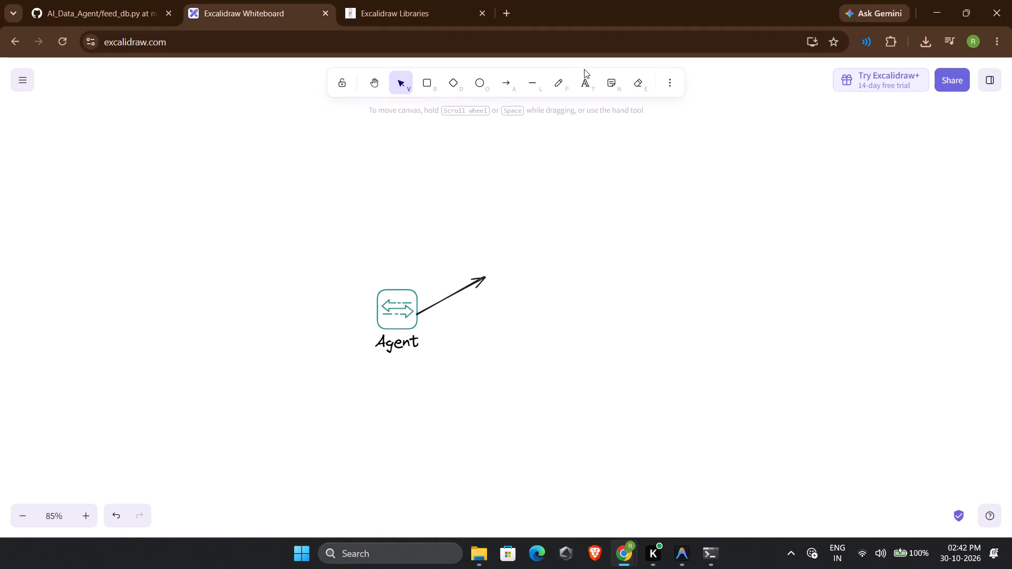
# Add the text label "Stateful Execution" to the right of the arrow's tip.
pyautogui.click(583, 73)
pyautogui.click(518, 280)
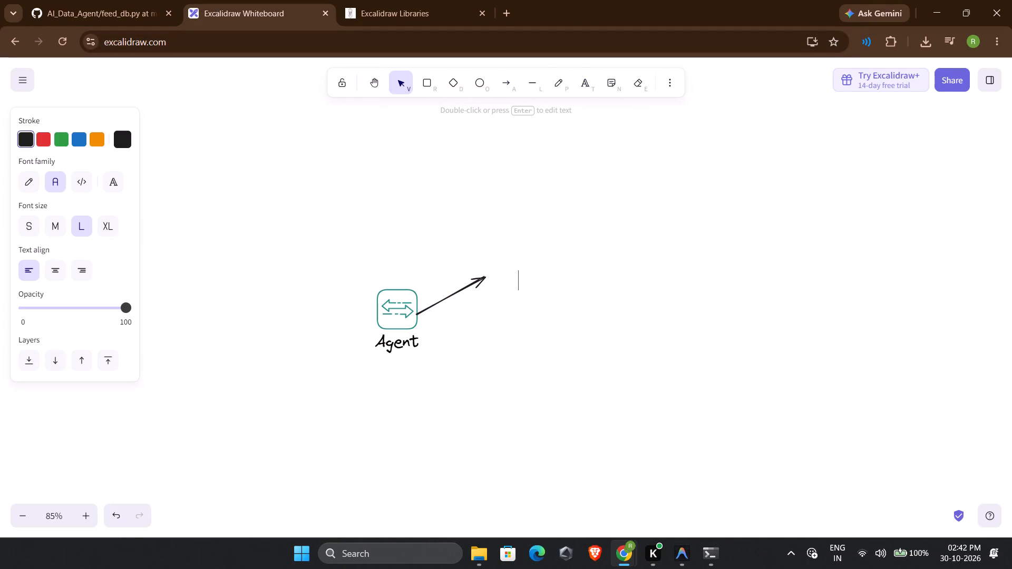
pyautogui.hotkey('shift', 's')
pyautogui.write('taet')
pyautogui.press('BackSpace')
pyautogui.press('BackSpace')
pyautogui.write('teful')
pyautogui.press('space')
pyautogui.write('EXe')
pyautogui.press('BackSpace')
pyautogui.press('BackSpace')
pyautogui.write('xecutu')
pyautogui.press('BackSpace')
pyautogui.write('ion')
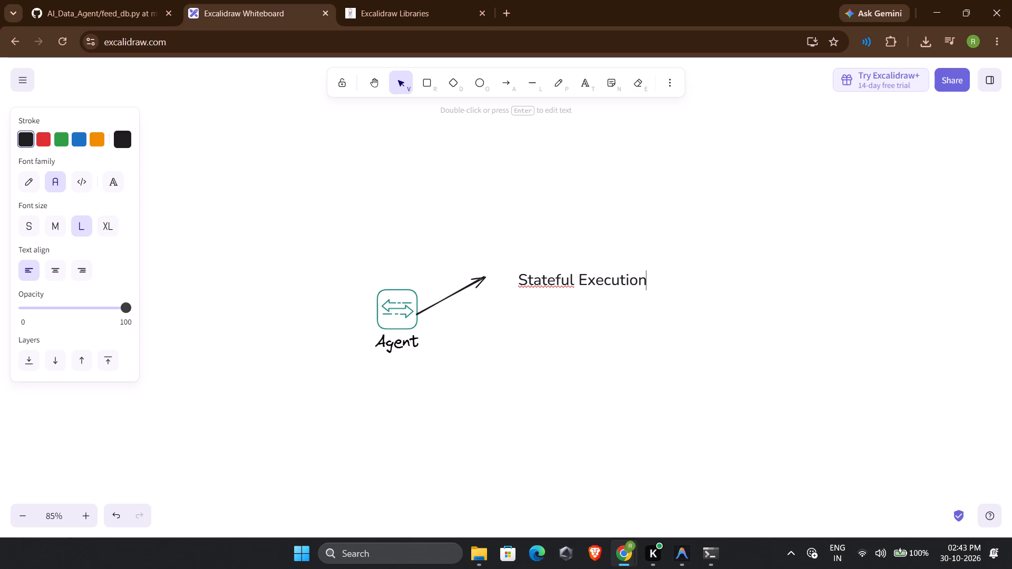
pyautogui.press('Return')
pyautogui.click(651, 354)
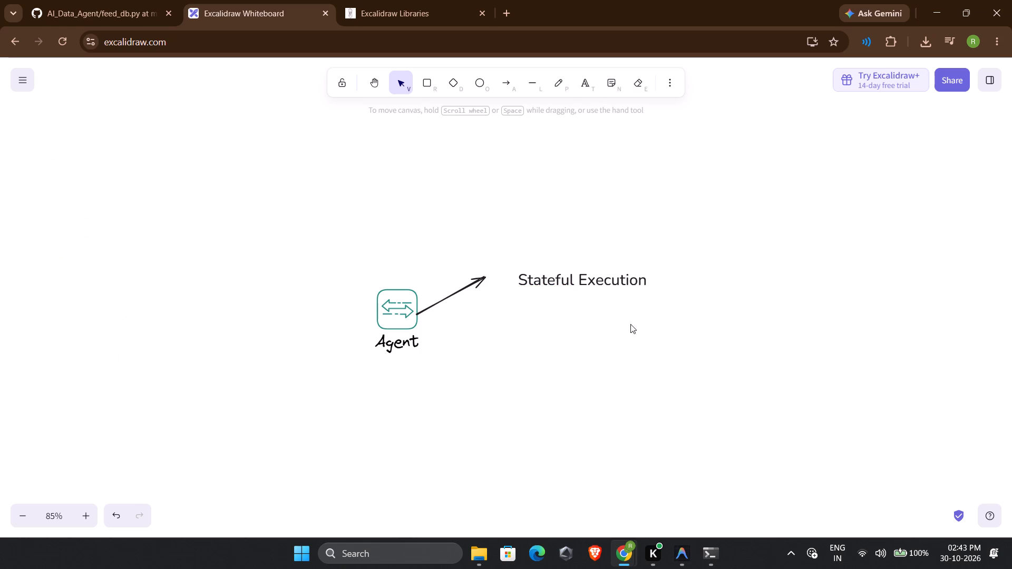
# Move the "Stateful Execution" label so it sits directly against the arrow's tip.
pyautogui.click(573, 286)
pyautogui.moveTo(571, 281); pyautogui.dragTo(543, 280)
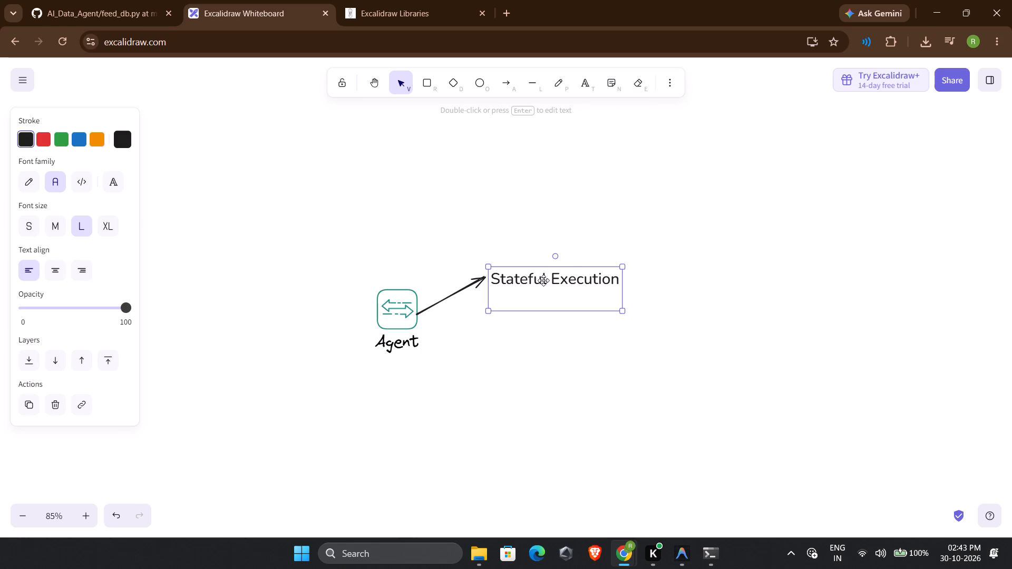
pyautogui.moveTo(543, 280); pyautogui.dragTo(541, 277)
pyautogui.click(555, 380)
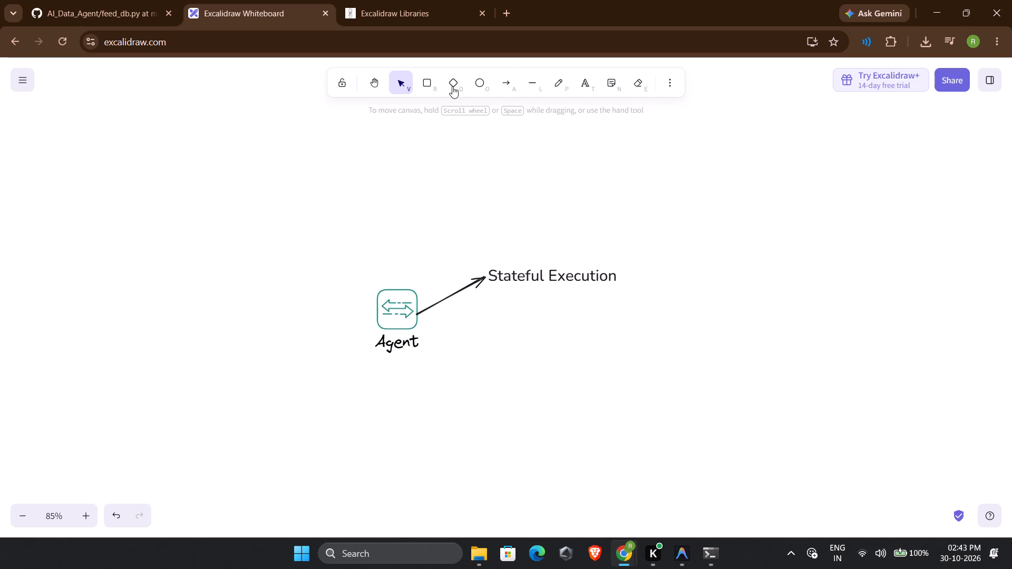
# Add a two-line text below "Stateful Execution", reading "ReAct Execuision" and "Resoning + Actiong".
pyautogui.click(577, 96)
pyautogui.click(590, 78)
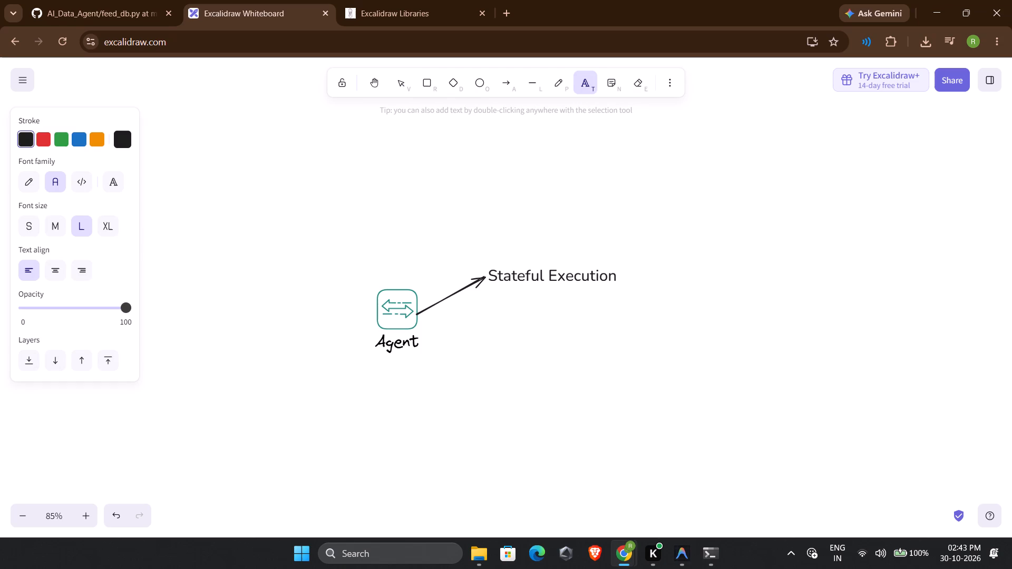
pyautogui.click(497, 369)
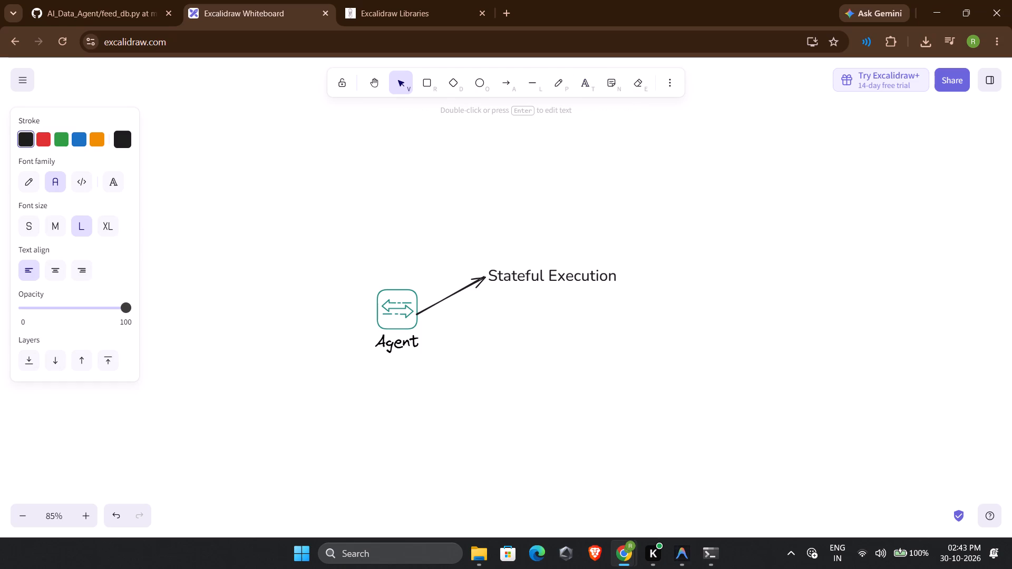
pyautogui.write('Re')
pyautogui.write('Act')
pyautogui.press('space')
pyautogui.write('Wxecur')
pyautogui.press('BackSpace')
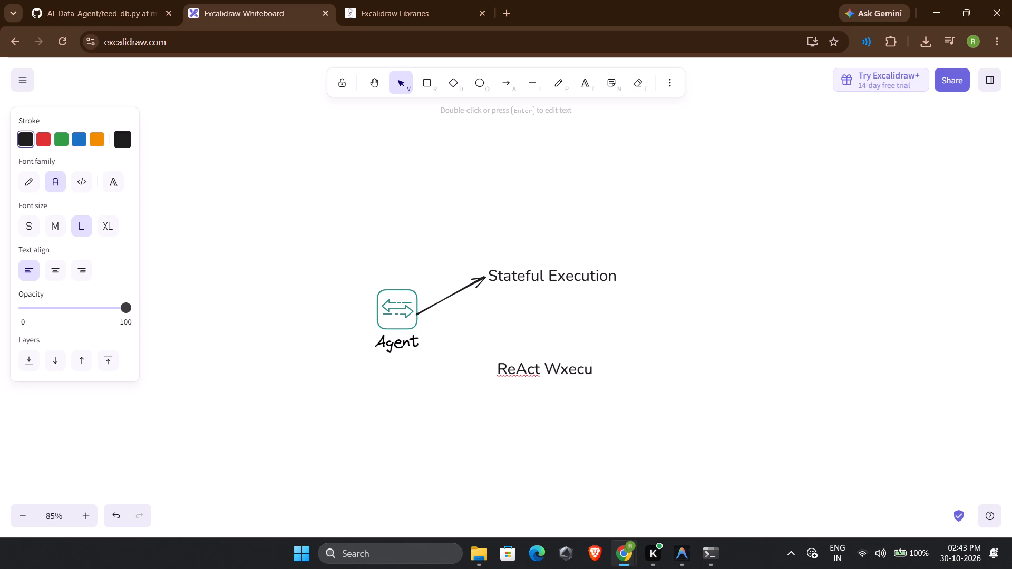
pyautogui.press('BackSpace')
pyautogui.press('BackSpace')
pyautogui.press('BackSpace')
pyautogui.press('BackSpace')
pyautogui.press('BackSpace')
pyautogui.write('Execuid')
pyautogui.press('BackSpace')
pyautogui.write('sion')
pyautogui.press('Return')
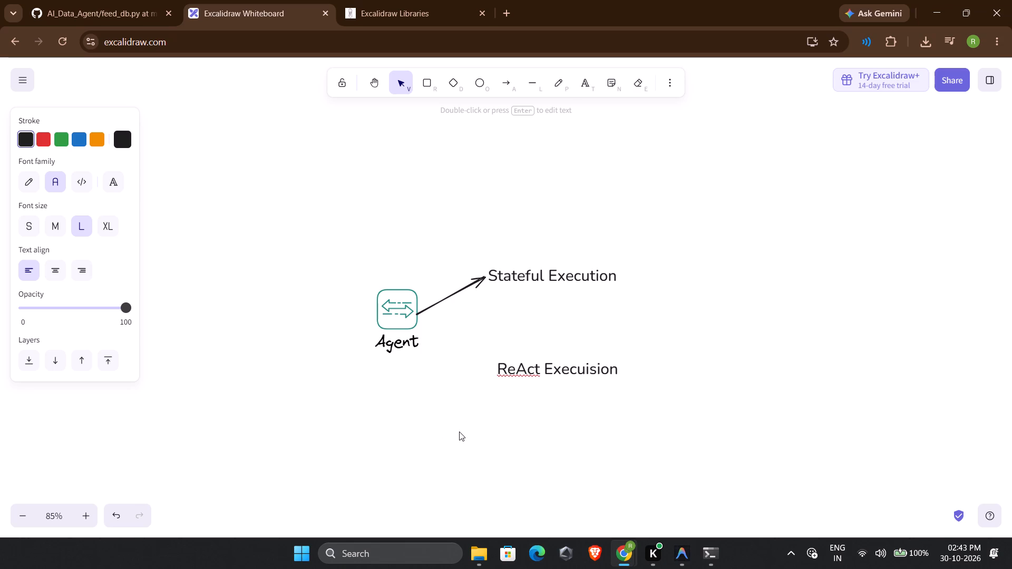
pyautogui.write('Resoning')
pyautogui.press('space')
pyautogui.press('+')
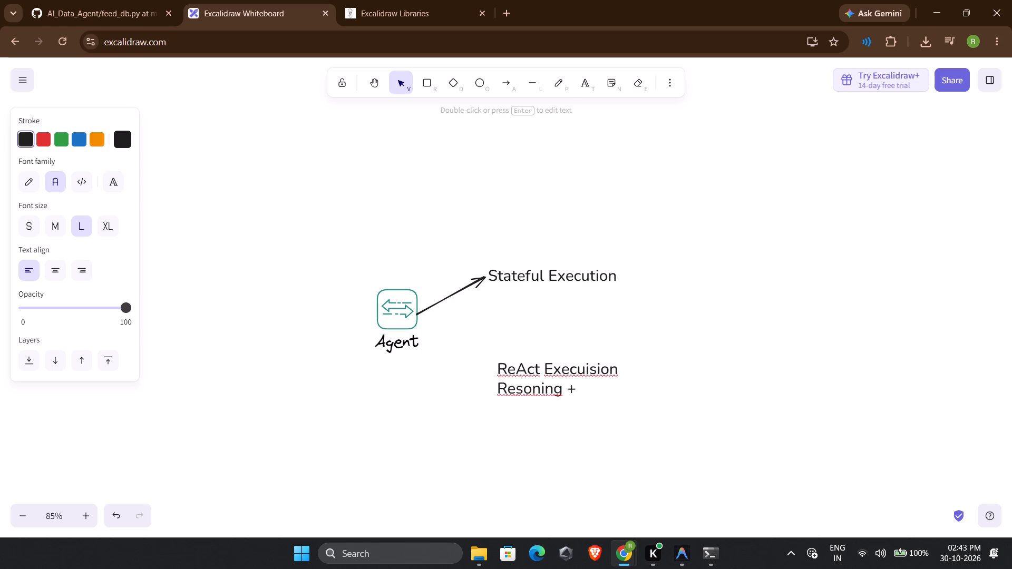
pyautogui.press('space')
pyautogui.write('Actiong')
pyautogui.click(491, 360)
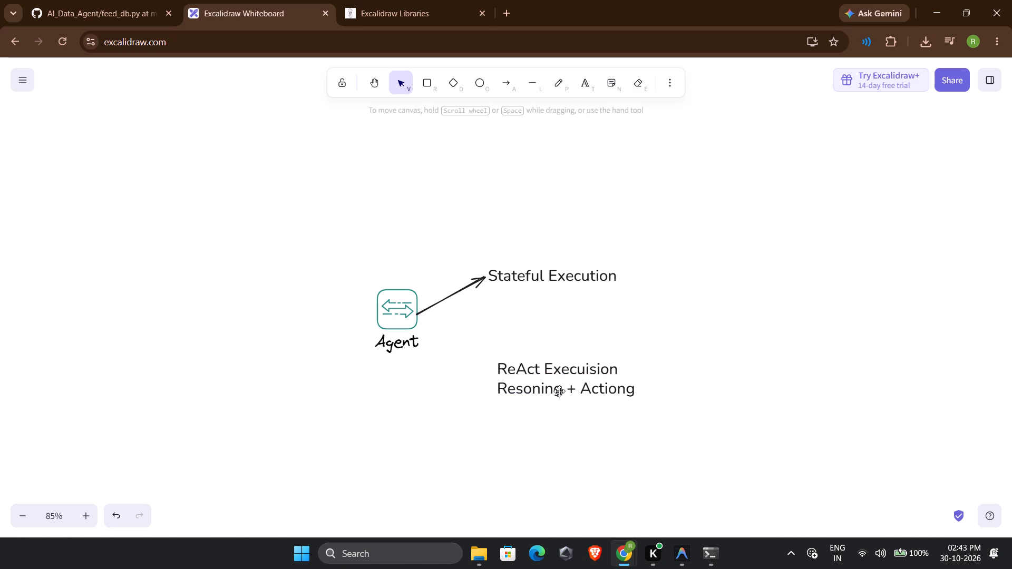
# Move the two-line ReAct text slightly up and left so it lines up under "Stateful Execution".
pyautogui.click(559, 391)
pyautogui.moveTo(560, 380); pyautogui.dragTo(550, 367)
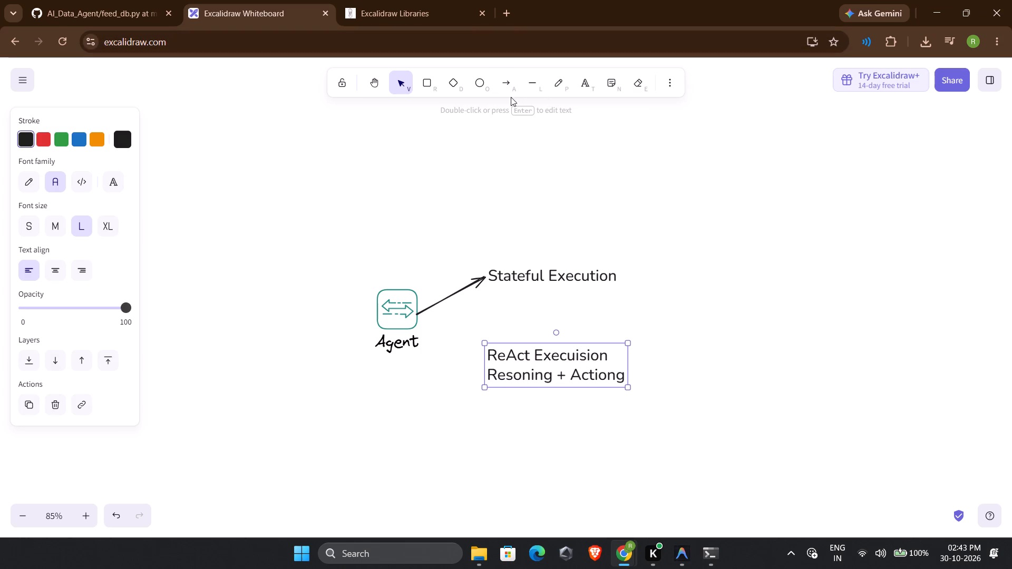
# Draw a second arrow from the Agent icon's right edge down to the two-line ReAct text.
pyautogui.click(510, 84)
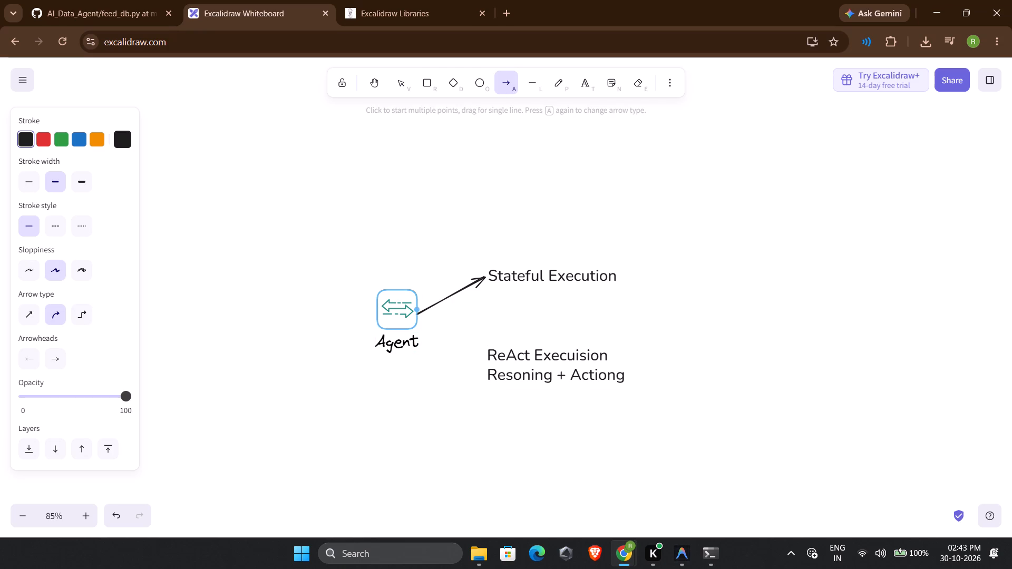
pyautogui.moveTo(417, 312); pyautogui.dragTo(487, 365)
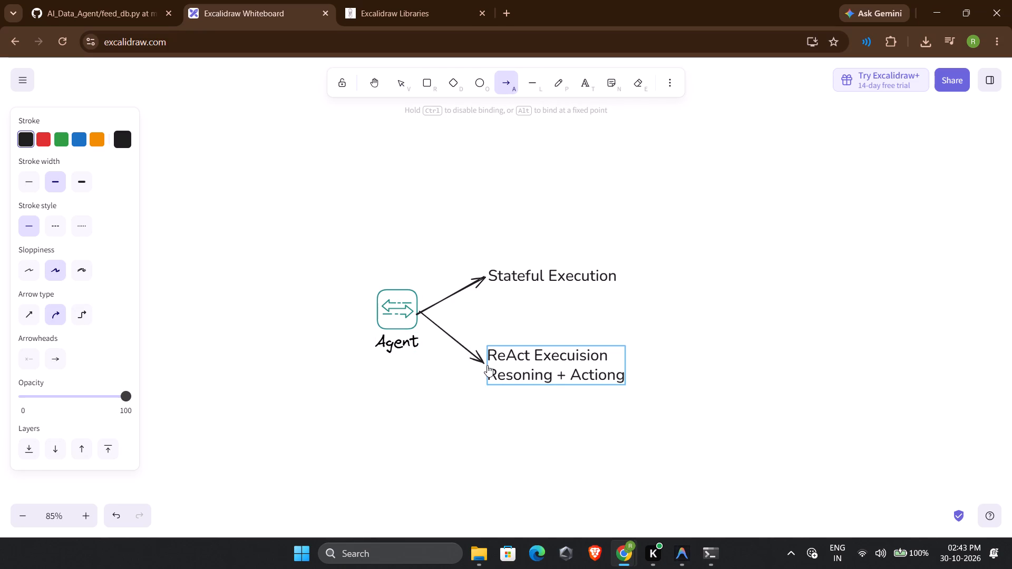
pyautogui.click(419, 313)
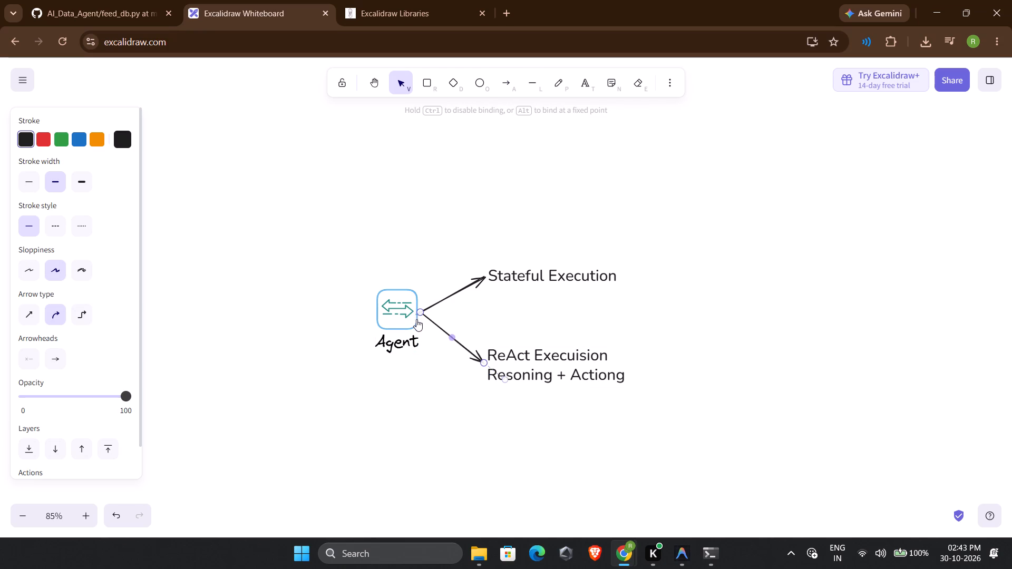
pyautogui.click(537, 293)
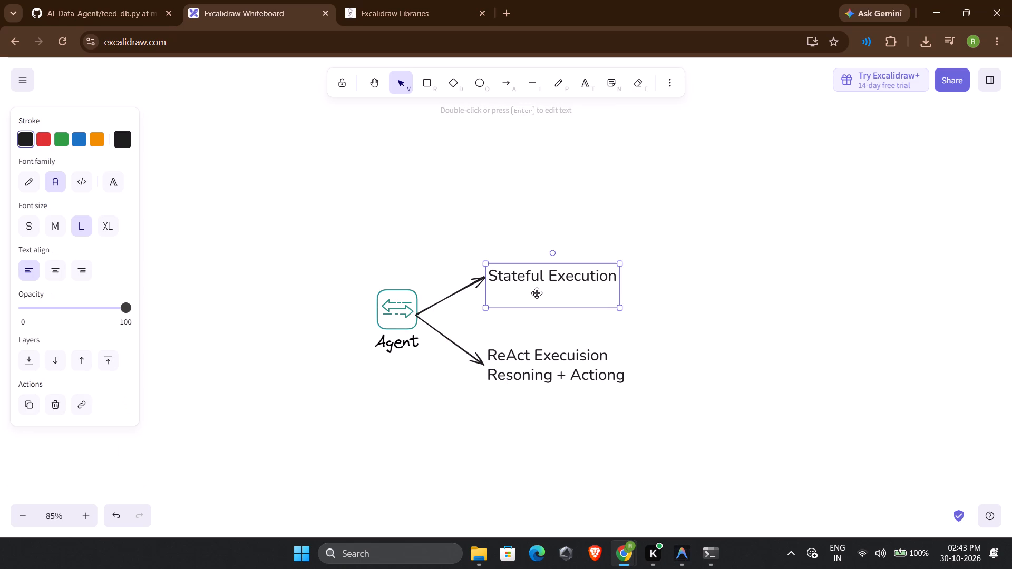
pyautogui.click(526, 320)
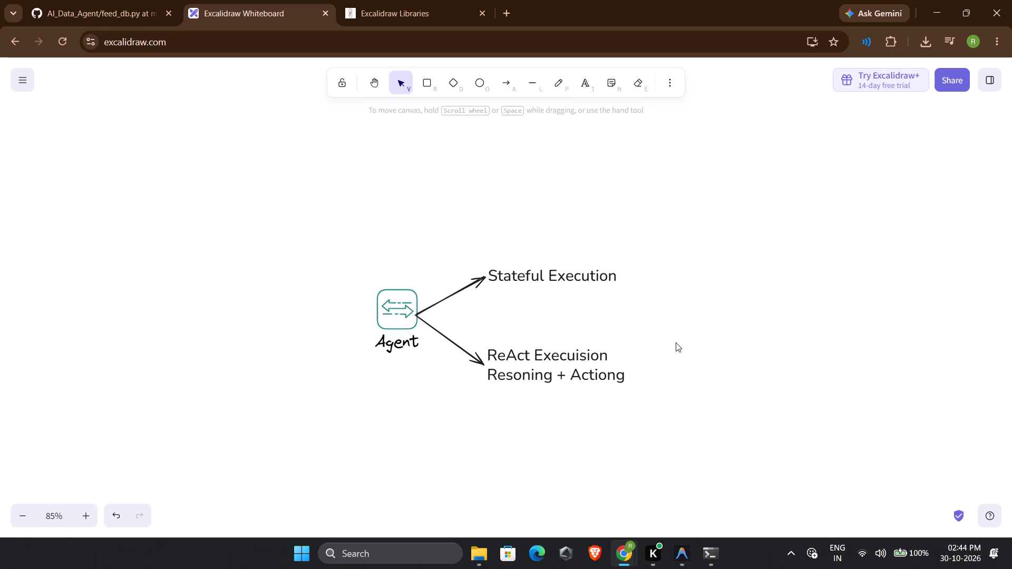
# Add the text label "ReAct loop" in the empty canvas area to the lower right of the Agent diagram.
pyautogui.scroll(-1, 676, 342)
pyautogui.hscroll(-1, 676, 342)
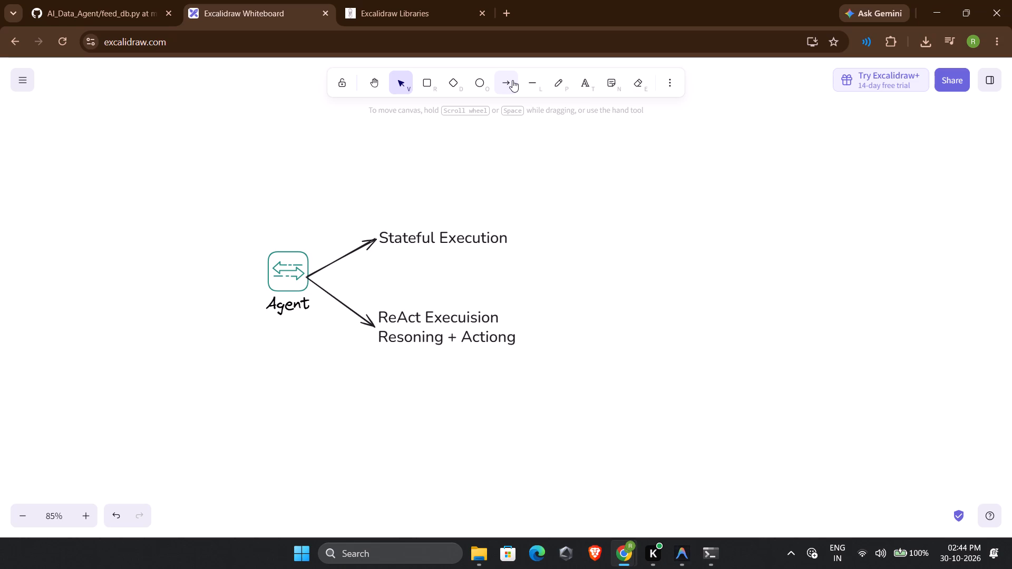
pyautogui.click(577, 87)
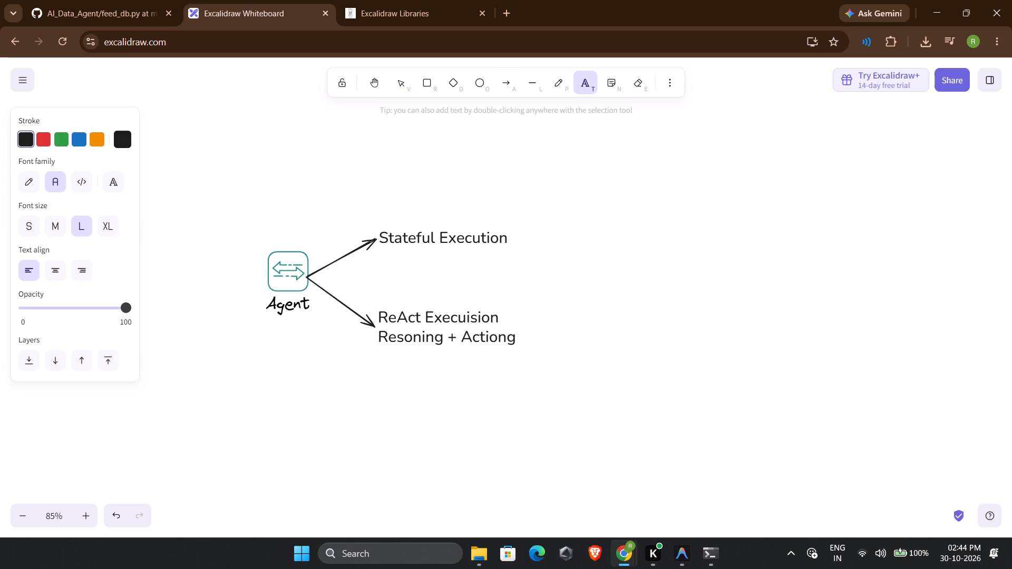
pyautogui.click(712, 405)
pyautogui.write('RE')
pyautogui.press('=')
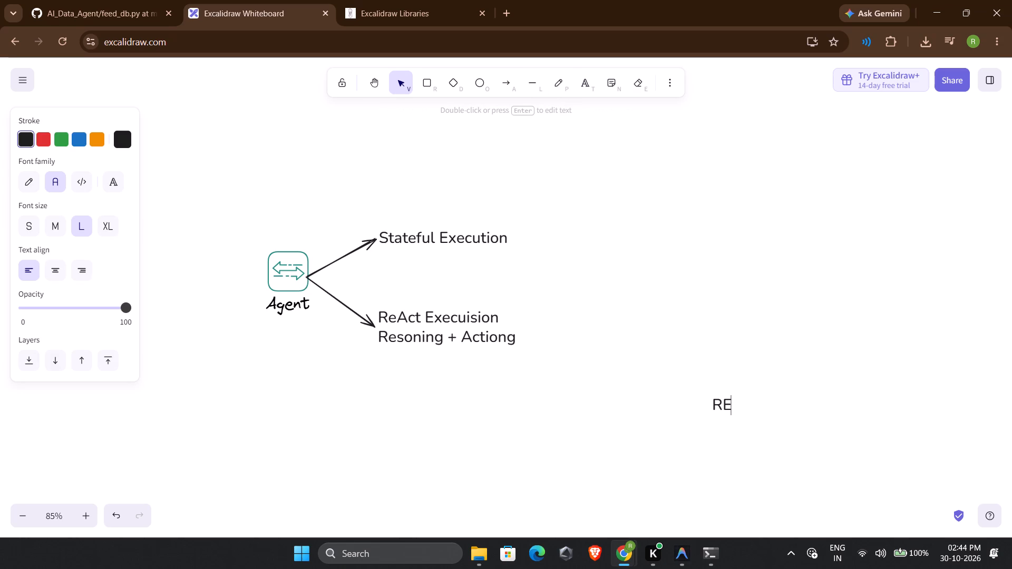
pyautogui.press('BackSpace')
pyautogui.press('BackSpace')
pyautogui.write('eAct LOO')
pyautogui.press('BackSpace')
pyautogui.press('BackSpace')
pyautogui.press('BackSpace')
pyautogui.write('loop')
pyautogui.click(765, 313)
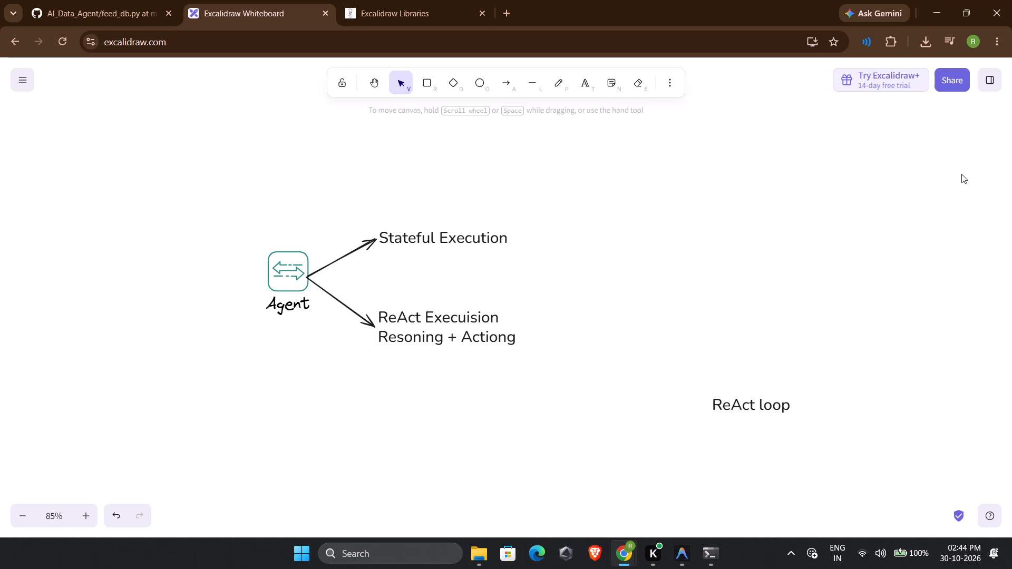
# Search the shape library for "llm", and for "model".
pyautogui.click(981, 77)
pyautogui.click(872, 115)
pyautogui.write('llm')
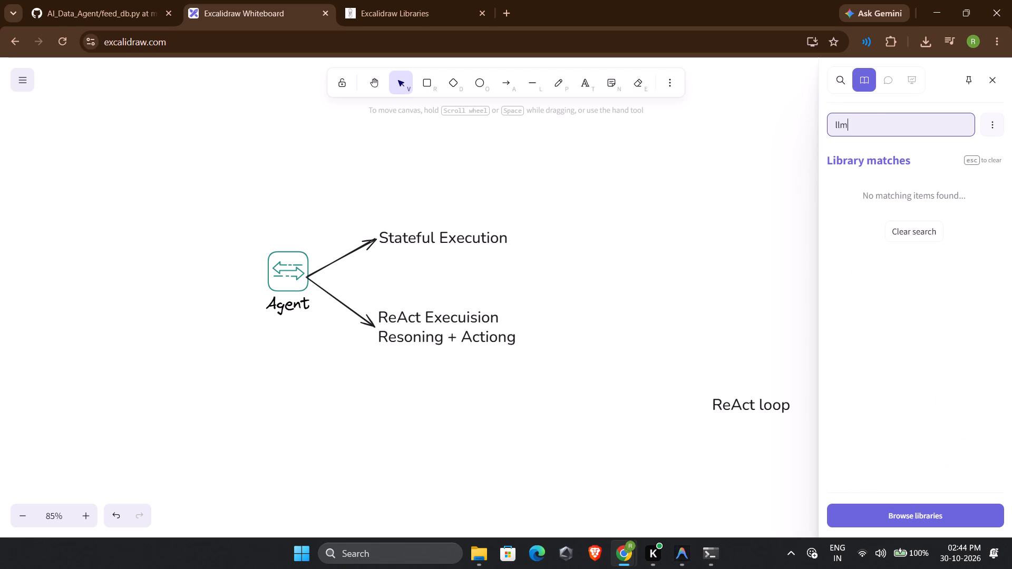
pyautogui.press('BackSpace')
pyautogui.press('BackSpace')
pyautogui.press('BackSpace')
pyautogui.write('model')
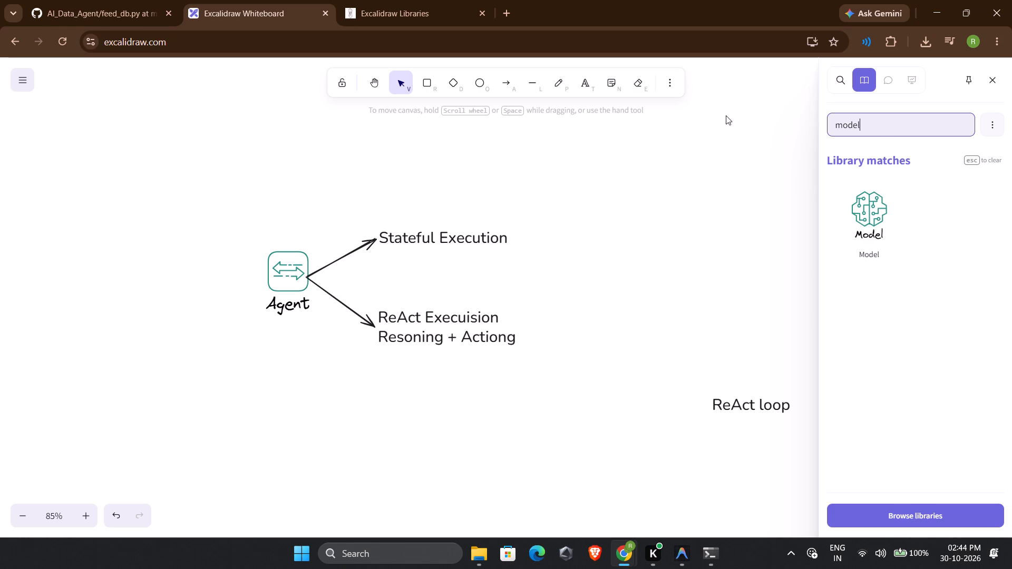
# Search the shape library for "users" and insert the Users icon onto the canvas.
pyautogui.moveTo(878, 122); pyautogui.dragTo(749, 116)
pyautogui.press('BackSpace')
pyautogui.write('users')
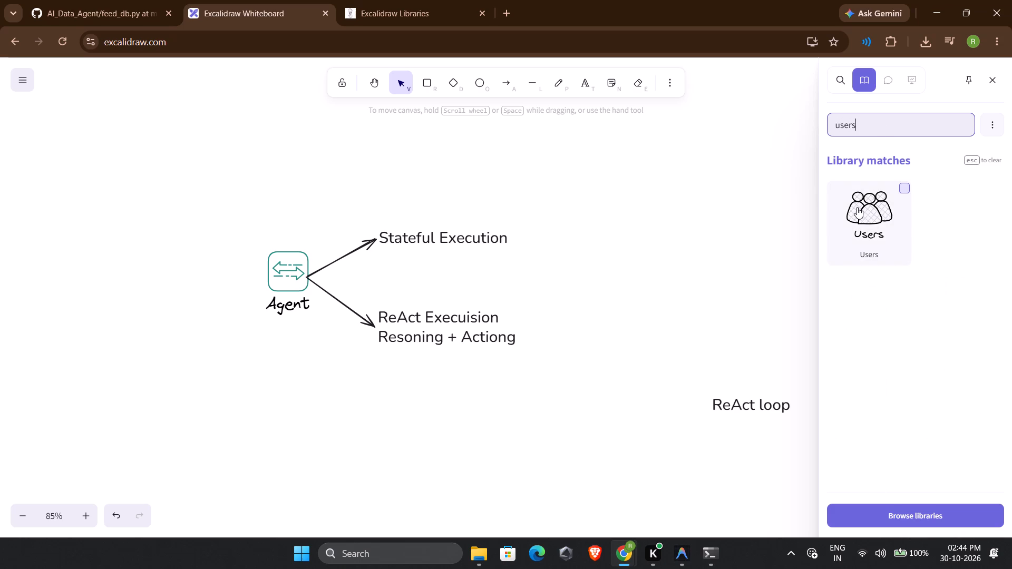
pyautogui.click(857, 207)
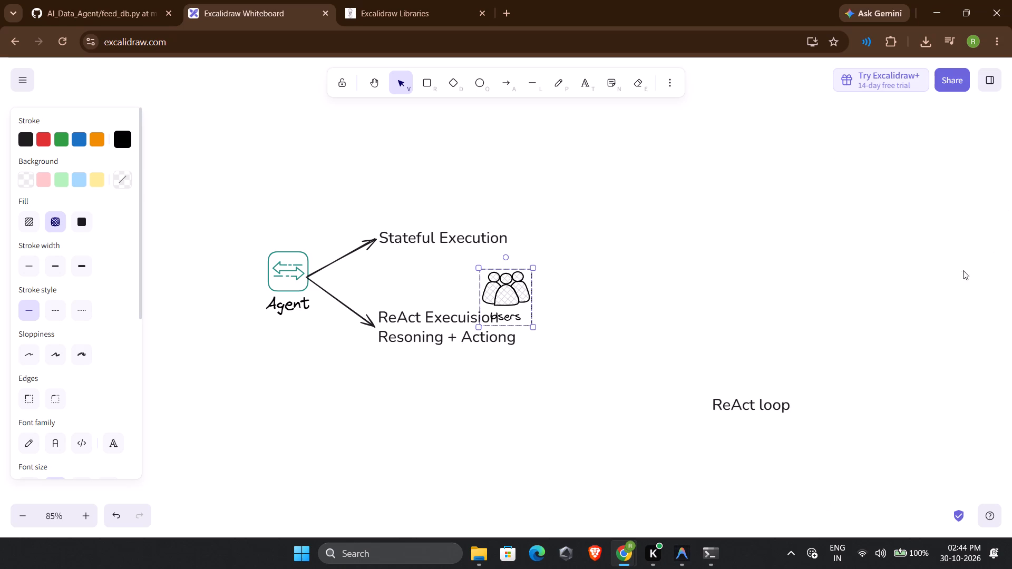
# Insert the Users icon from the personal library and move it to the empty area above "ReAct loop".
pyautogui.click(980, 86)
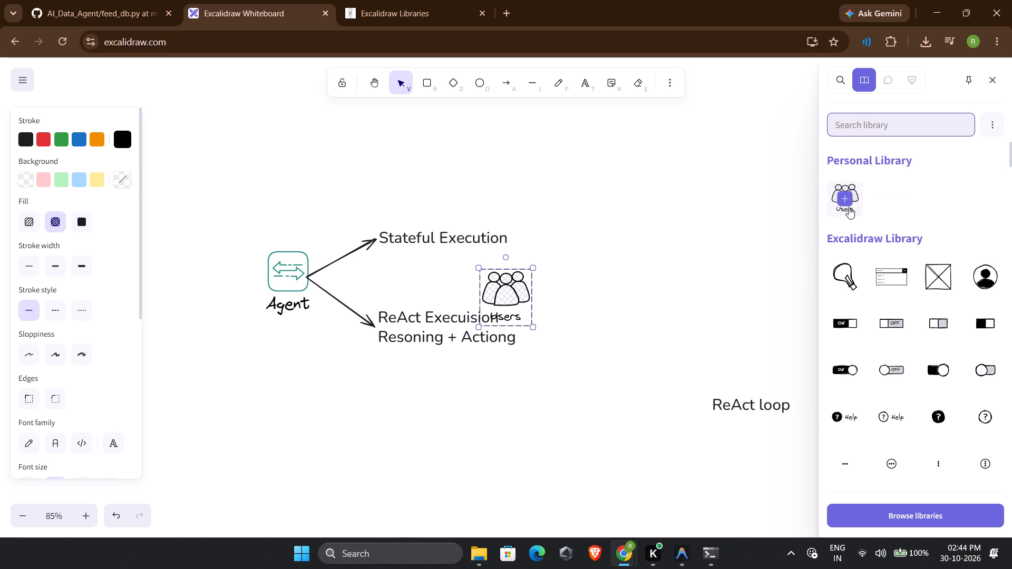
pyautogui.click(845, 201)
pyautogui.doubleClick(845, 201)
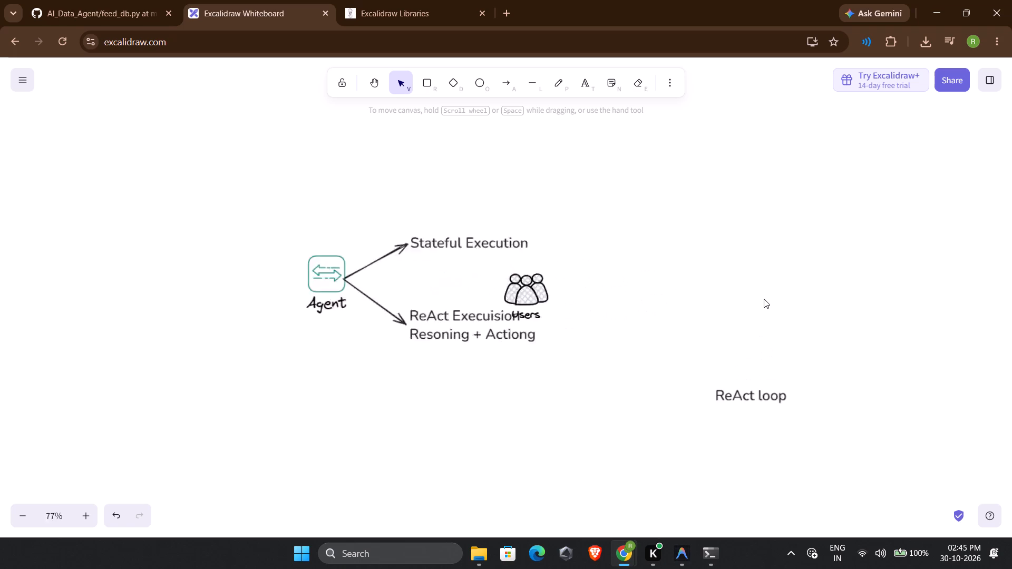
pyautogui.moveTo(481, 295); pyautogui.dragTo(690, 332)
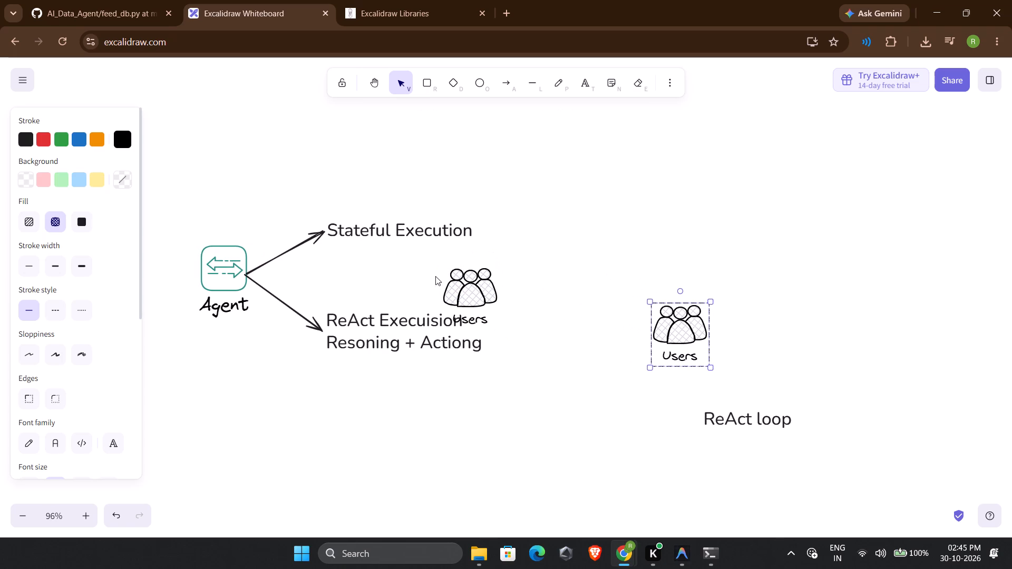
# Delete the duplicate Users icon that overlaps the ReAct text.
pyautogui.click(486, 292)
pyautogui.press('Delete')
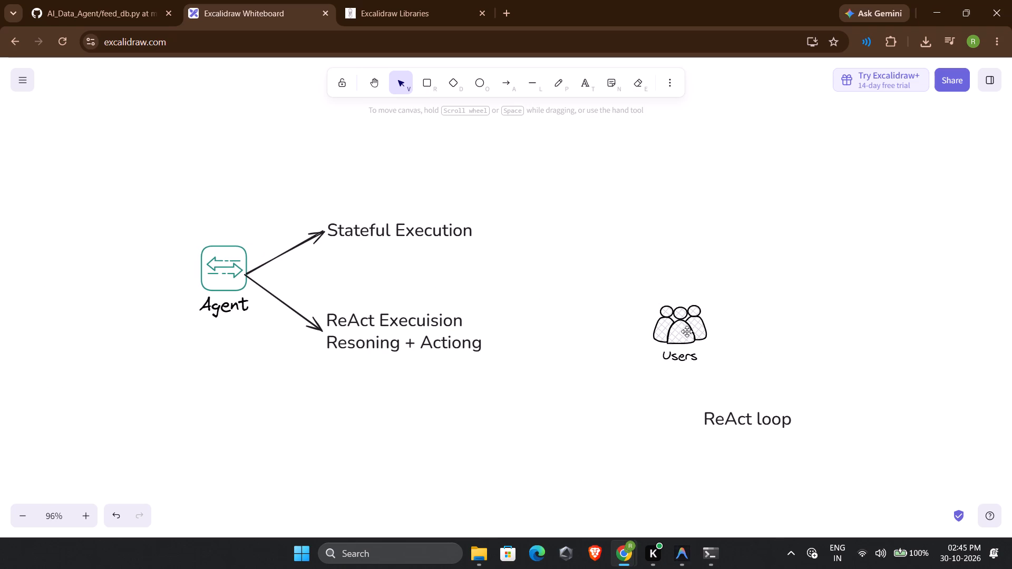
# Move the Users icon slightly upward, farther above the "ReAct loop" text.
pyautogui.moveTo(688, 330); pyautogui.dragTo(687, 310)
# Search the shape library for "model", insert the Model icon and place it directly above the Users icon.
pyautogui.click(977, 74)
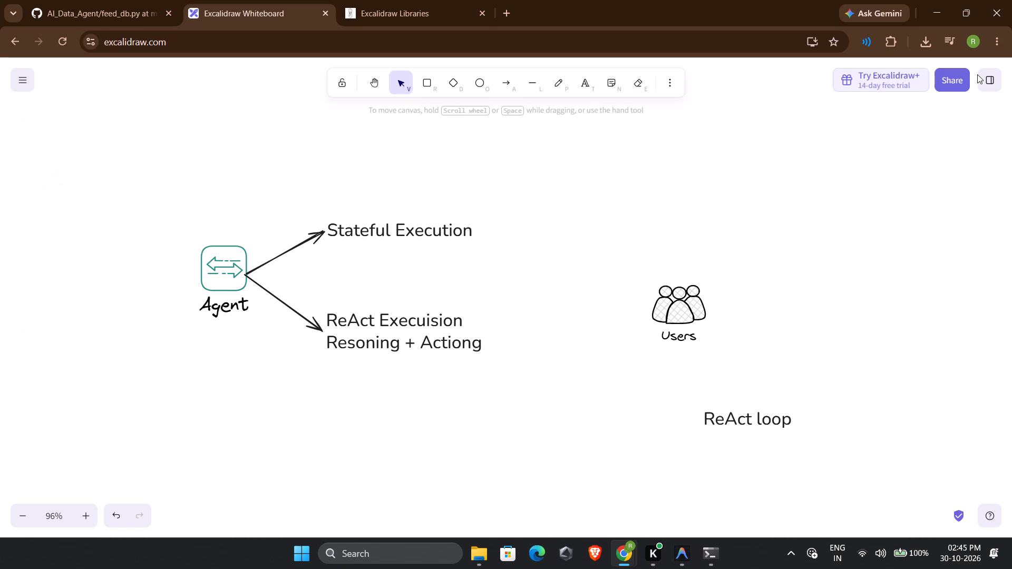
pyautogui.click(990, 80)
pyautogui.click(885, 115)
pyautogui.write('model')
pyautogui.click(872, 219)
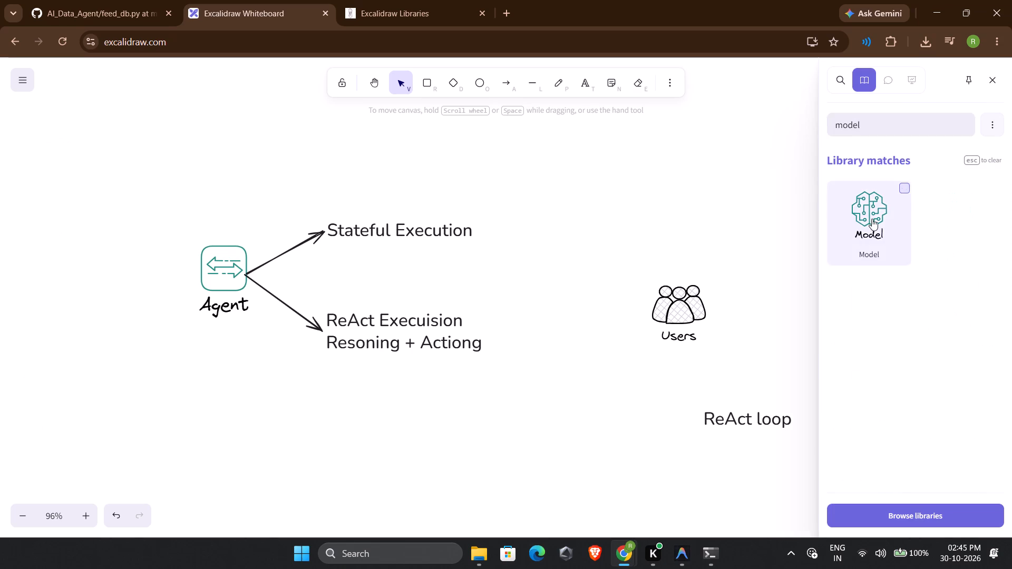
pyautogui.moveTo(511, 297); pyautogui.dragTo(670, 228)
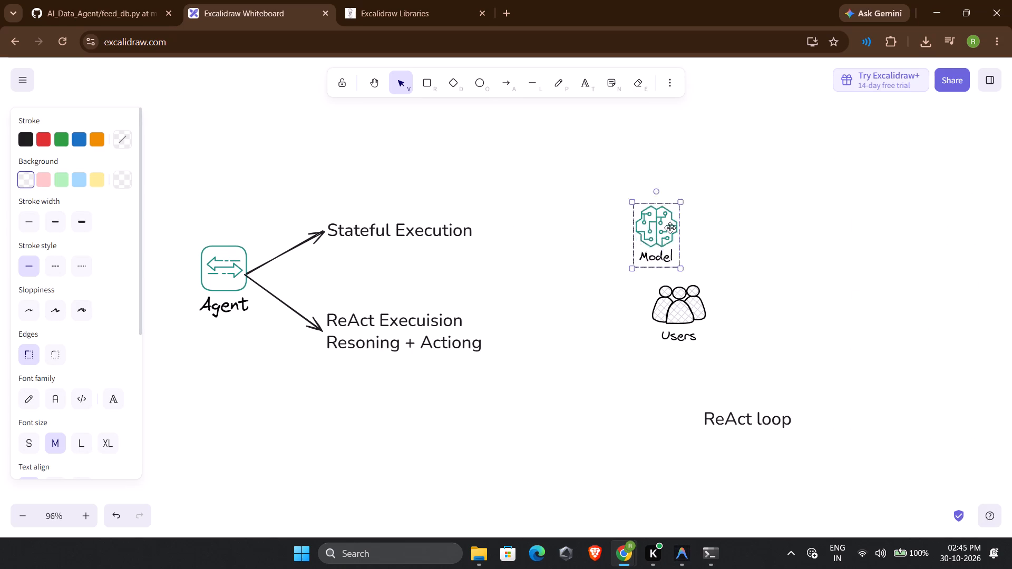
pyautogui.moveTo(670, 228); pyautogui.dragTo(679, 203)
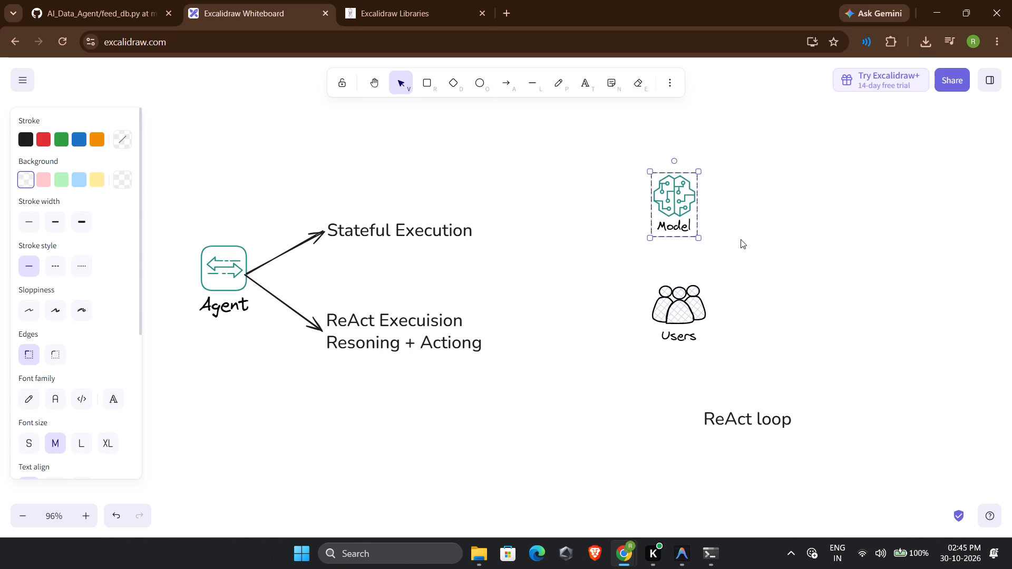
pyautogui.click(741, 239)
# Draw two arrows between the Model and Users icons: one from Model down to Users and one from Users back up.
pyautogui.click(514, 74)
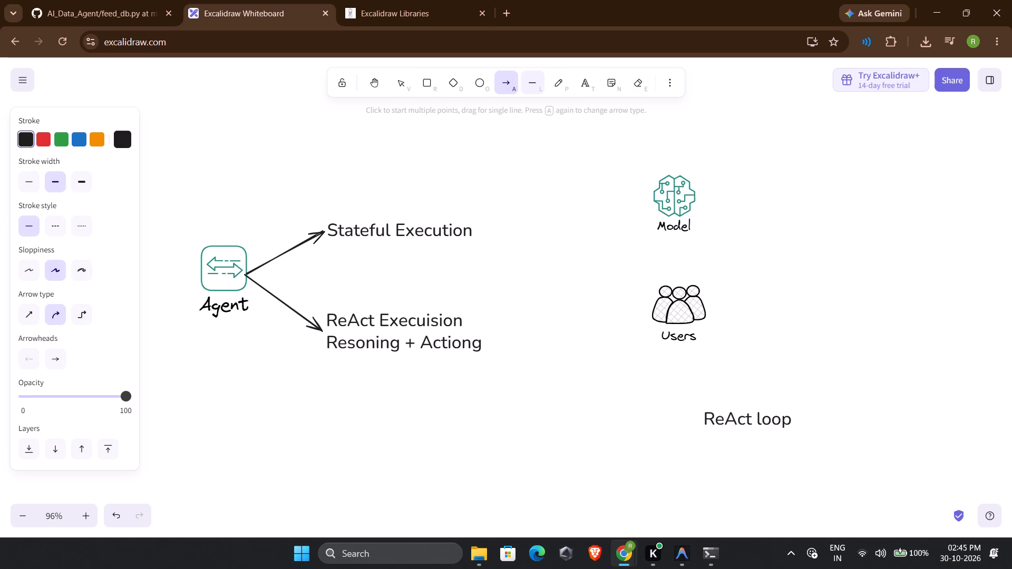
pyautogui.moveTo(675, 236); pyautogui.dragTo(673, 275)
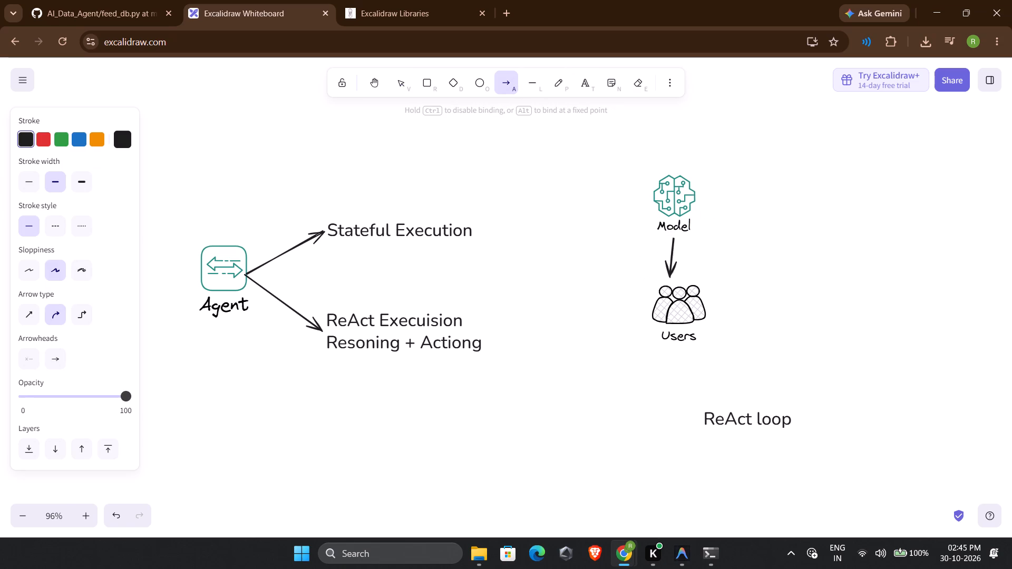
pyautogui.moveTo(673, 275); pyautogui.dragTo(658, 248)
pyautogui.moveTo(658, 248); pyautogui.dragTo(666, 287)
pyautogui.moveTo(666, 287); pyautogui.dragTo(666, 284)
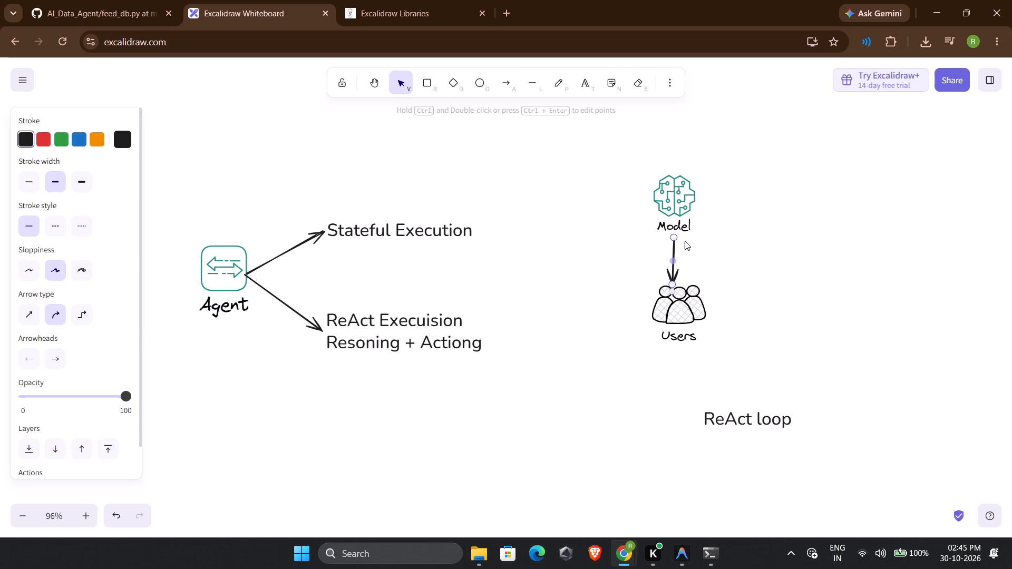
pyautogui.click(737, 266)
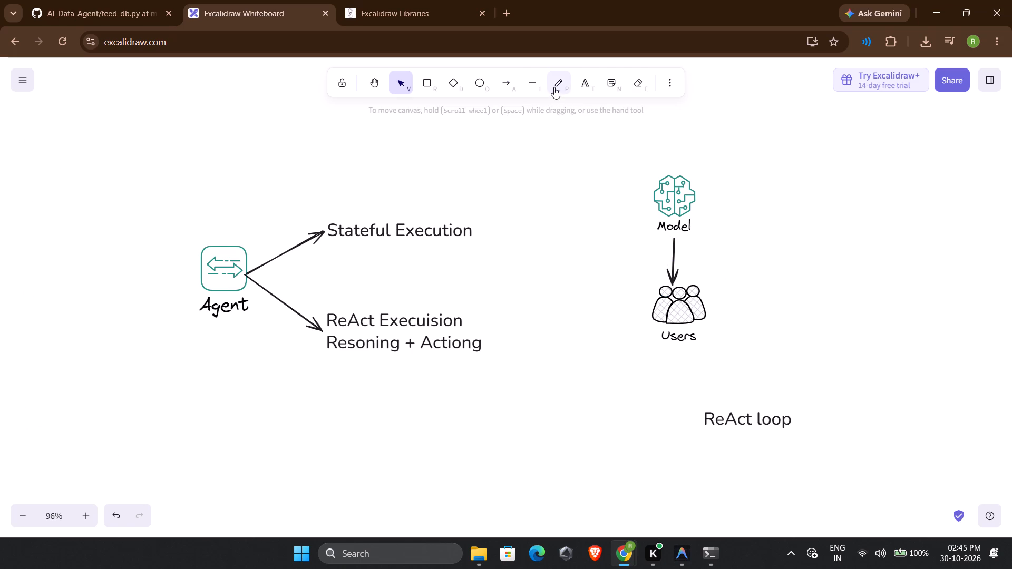
pyautogui.click(503, 83)
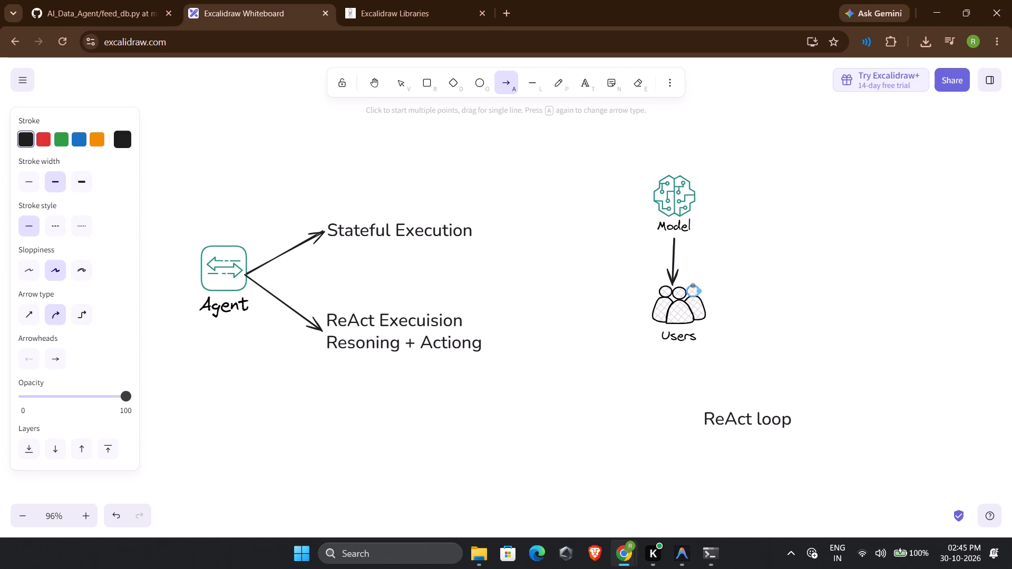
pyautogui.moveTo(696, 282); pyautogui.dragTo(679, 235)
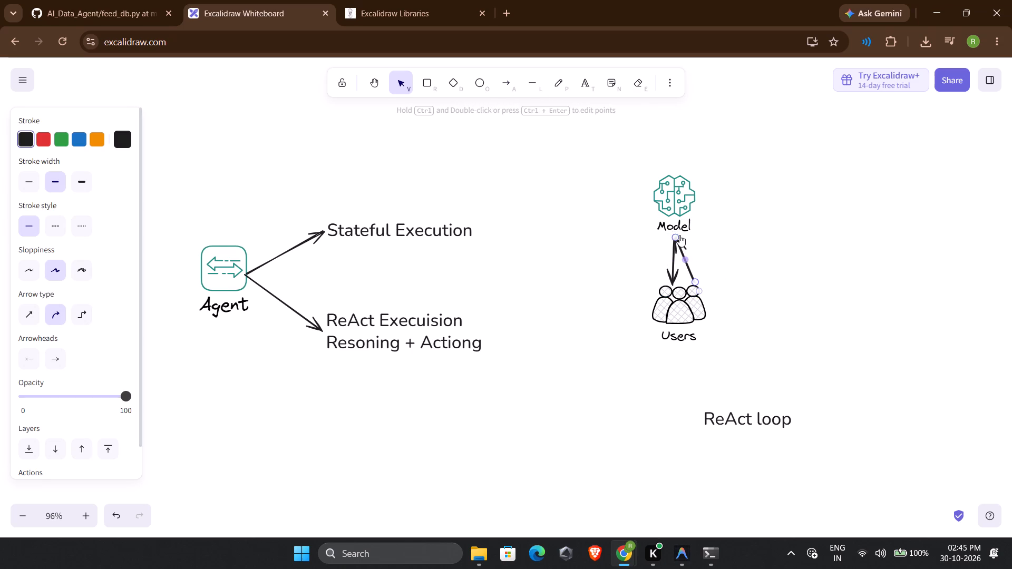
pyautogui.click(836, 288)
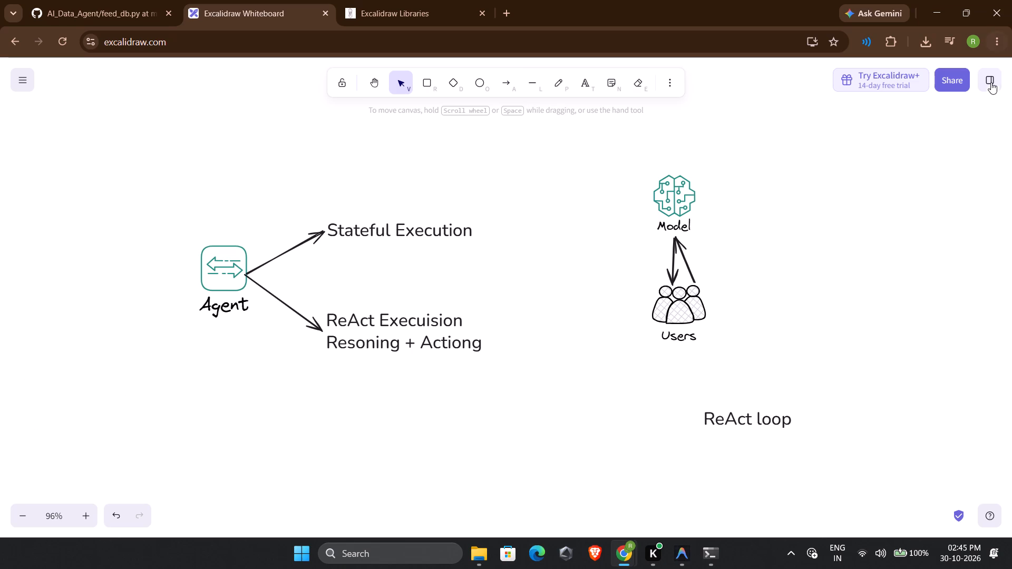
# Search the shape library for "tools", insert the Tools and SDKS icon and place it to the right of the Model icon.
pyautogui.click(991, 88)
pyautogui.click(929, 119)
pyautogui.write('tool')
pyautogui.write('kit')
pyautogui.press('BackSpace')
pyautogui.press('BackSpace')
pyautogui.press('BackSpace')
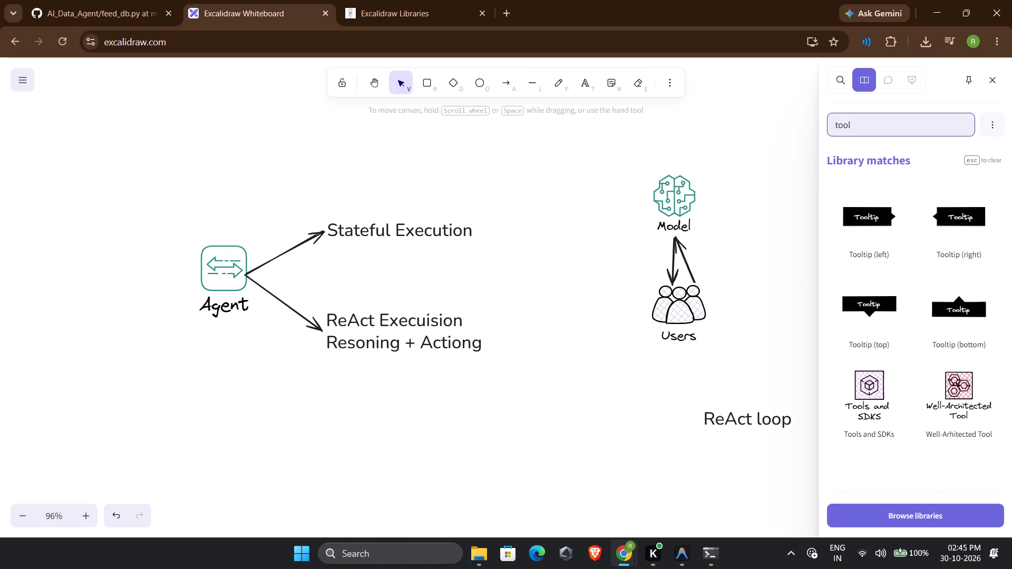
pyautogui.press('s')
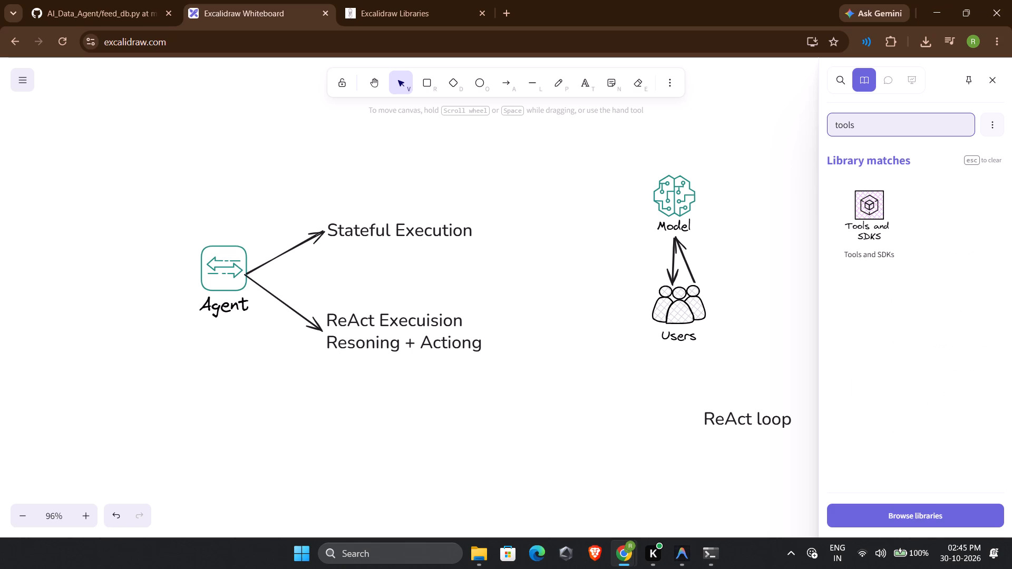
pyautogui.click(874, 216)
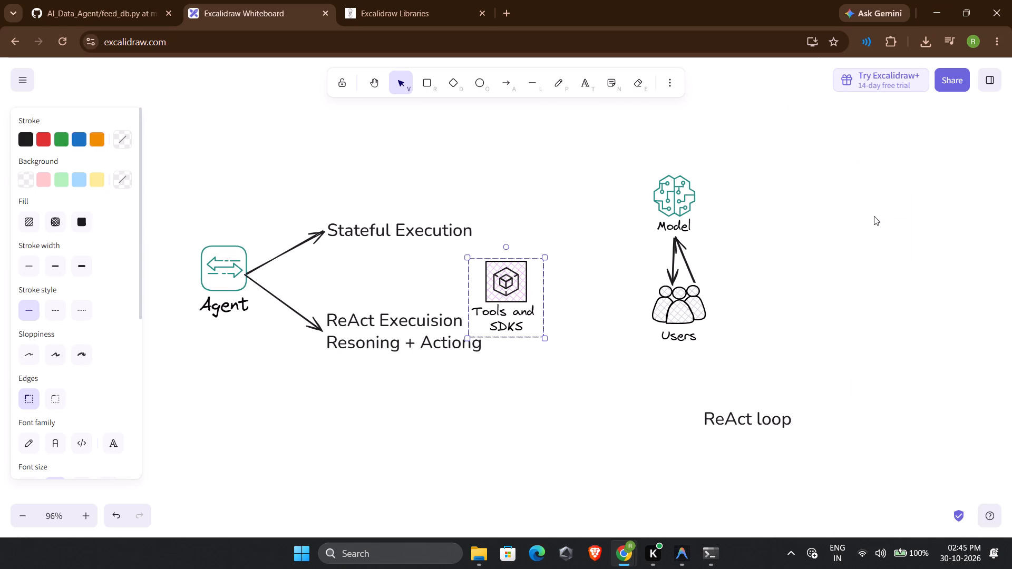
pyautogui.moveTo(517, 280); pyautogui.dragTo(873, 182)
# Draw an arrow from the Model icon to the Tools and SDKS icon, without extra segments, and bend its middle upward.
pyautogui.click(514, 74)
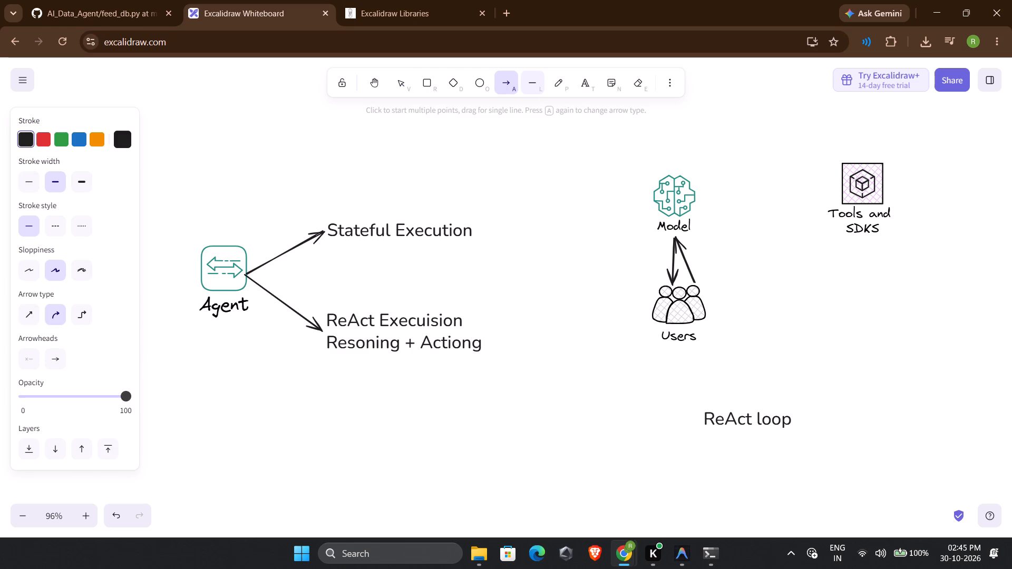
pyautogui.click(697, 198)
pyautogui.moveTo(710, 191); pyautogui.dragTo(819, 167)
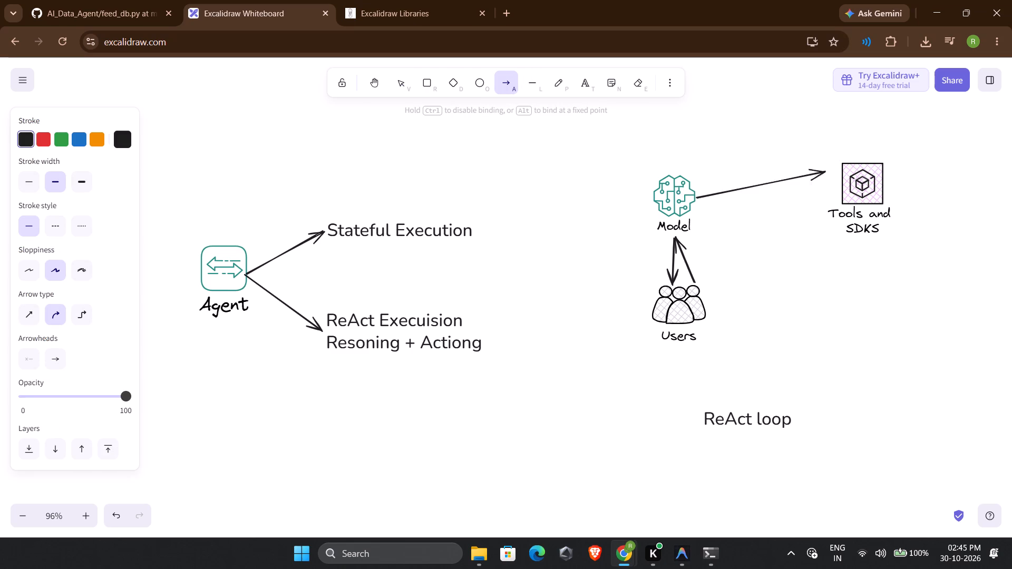
pyautogui.moveTo(819, 167); pyautogui.dragTo(841, 180)
pyautogui.click(756, 344)
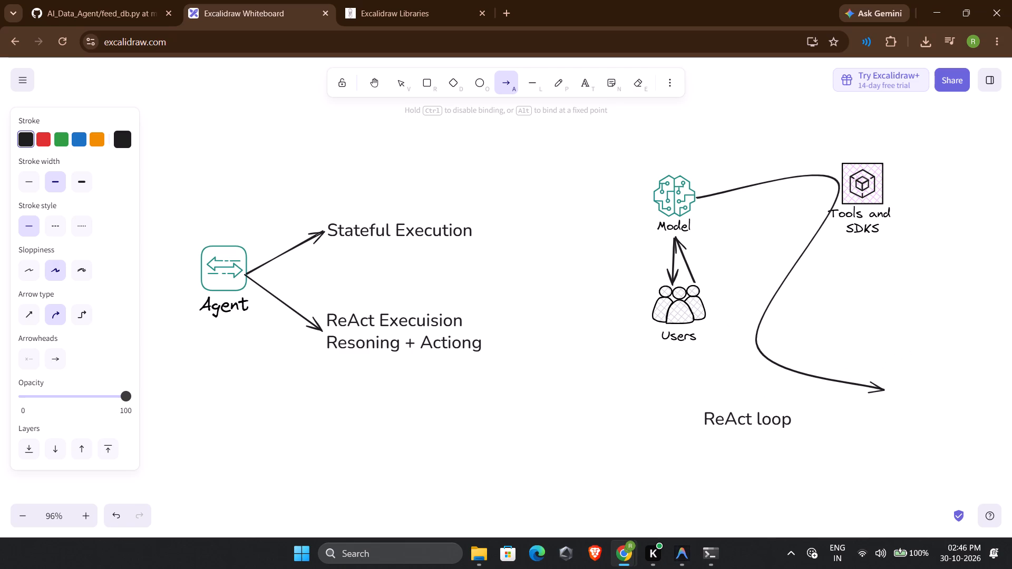
pyautogui.press('Escape')
pyautogui.press('Escape')
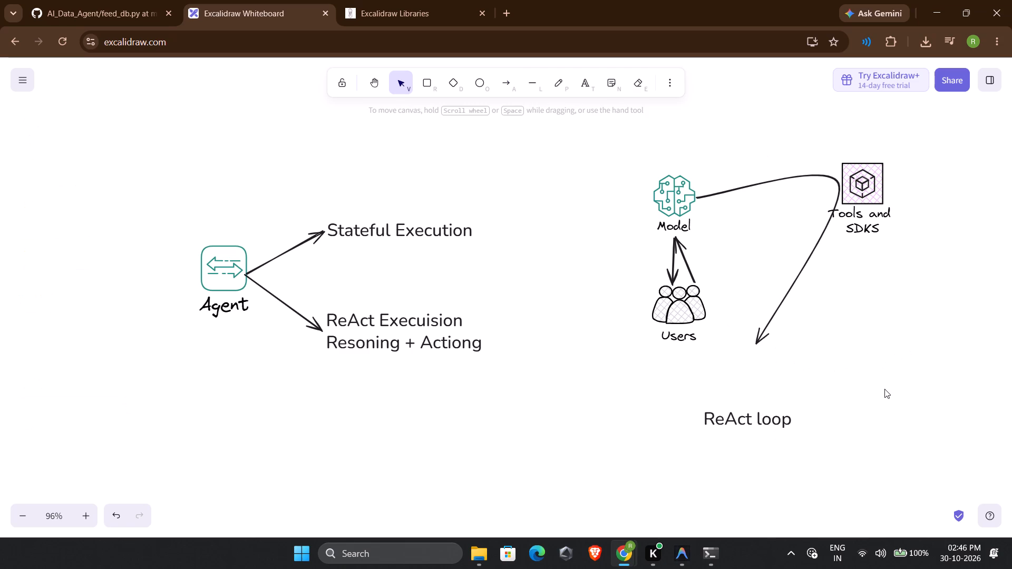
pyautogui.hotkey('ctrl', 'z')
pyautogui.hotkey('ctrl', 'z')
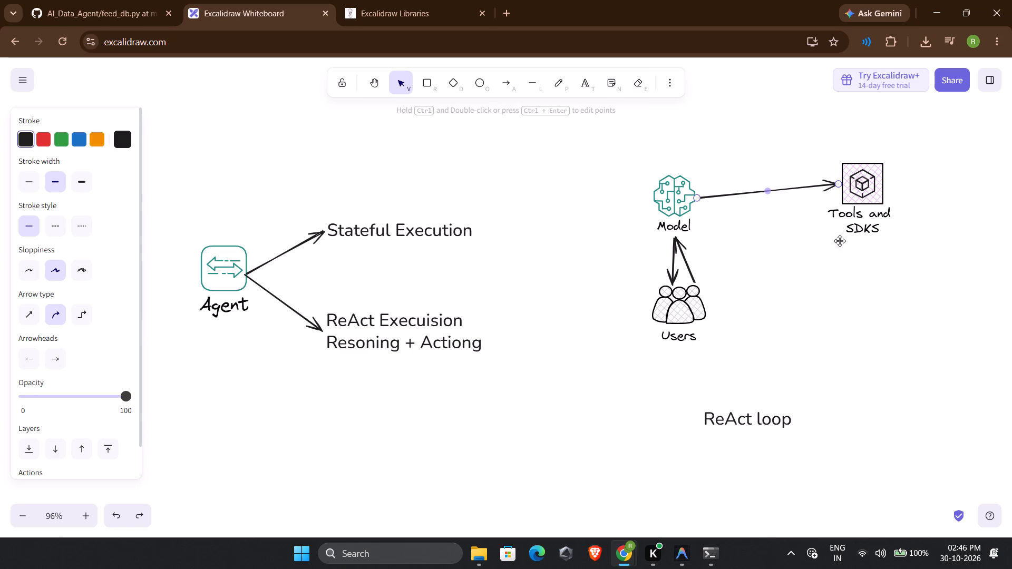
pyautogui.moveTo(766, 187); pyautogui.dragTo(750, 156)
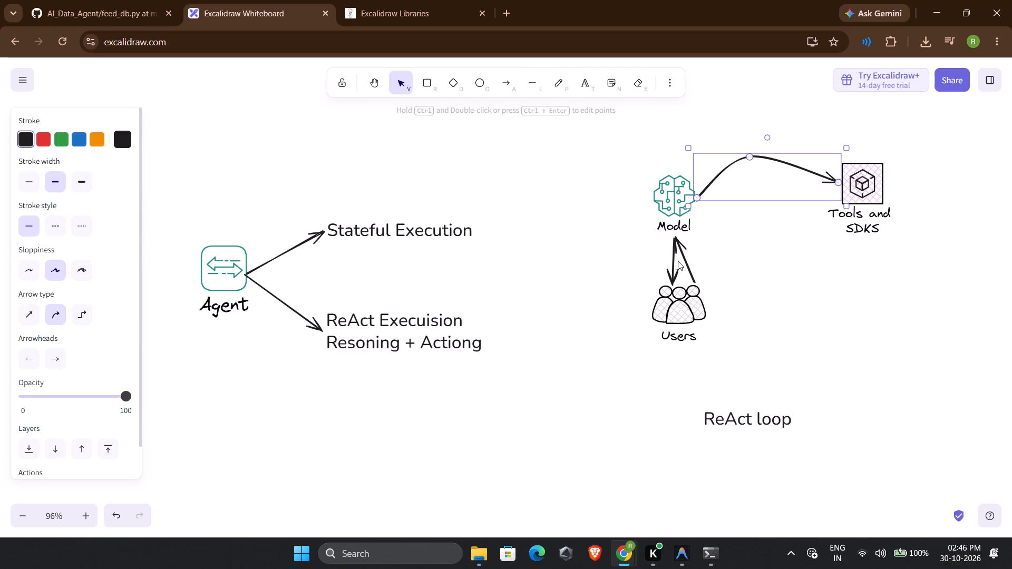
# Curve the two arrows between Model and Users outward, the downward one to the left and the upward one to the right.
pyautogui.click(674, 260)
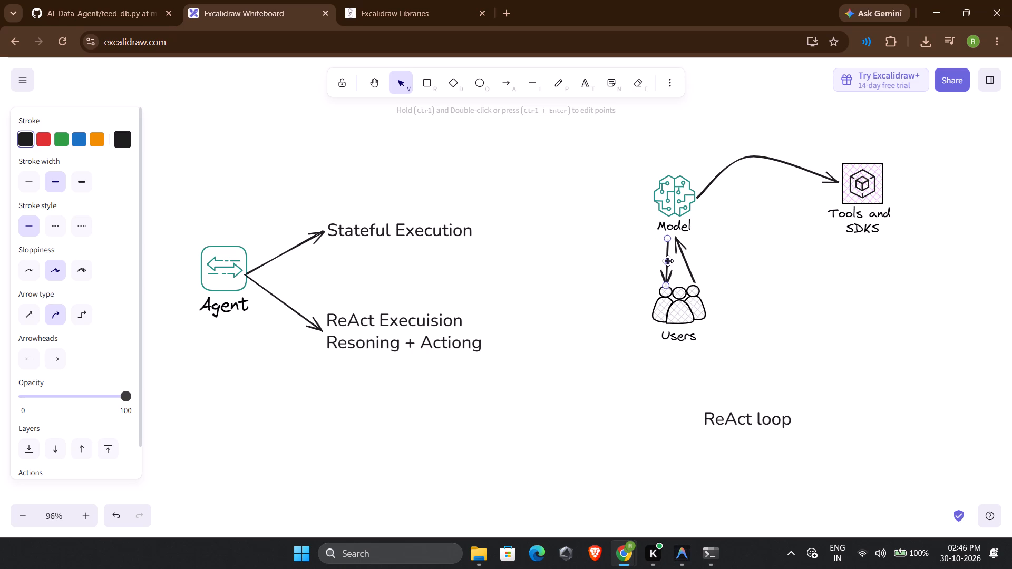
pyautogui.click(673, 260)
pyautogui.moveTo(673, 260); pyautogui.dragTo(651, 261)
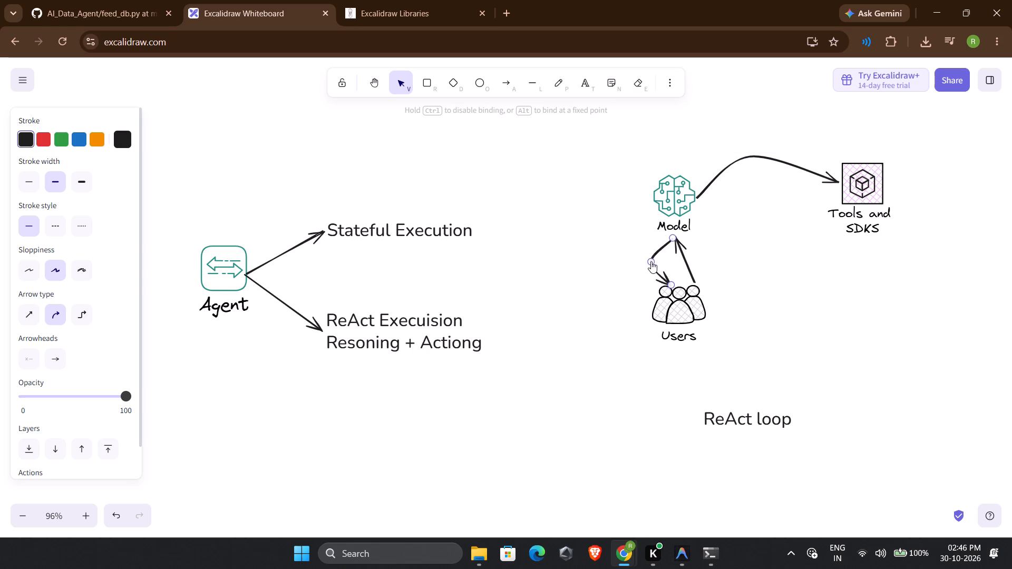
pyautogui.moveTo(651, 261); pyautogui.dragTo(657, 259)
pyautogui.click(687, 260)
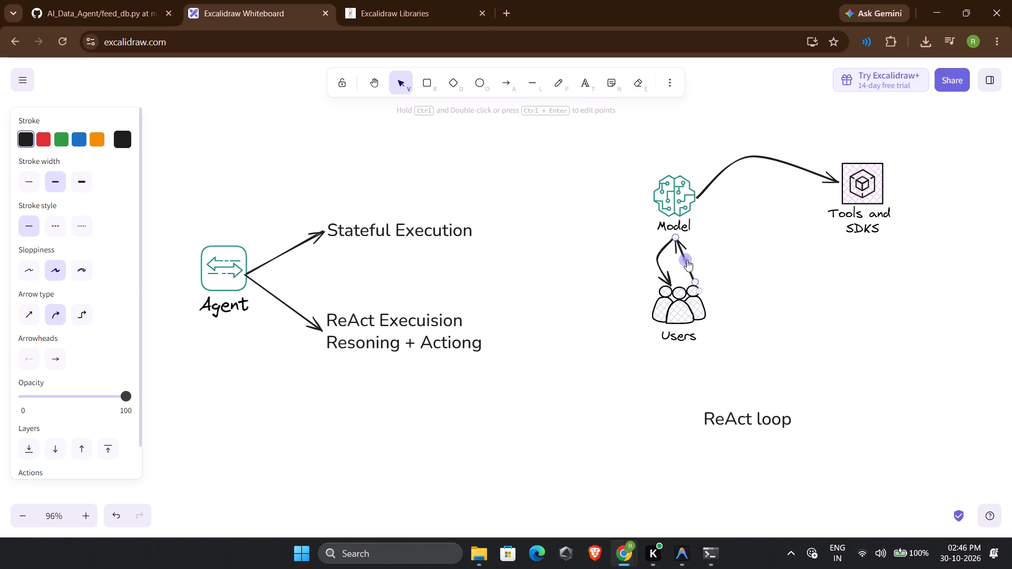
pyautogui.moveTo(687, 260); pyautogui.dragTo(698, 251)
pyautogui.click(756, 274)
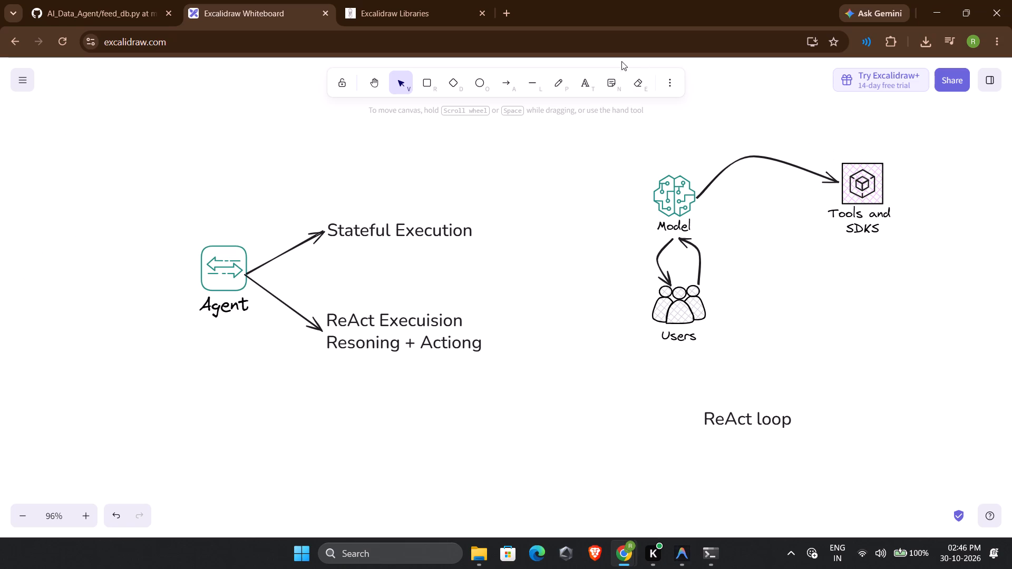
# Draw a return arrow from the Tools and SDKS icon to the Model icon and bend its middle downward.
pyautogui.click(509, 87)
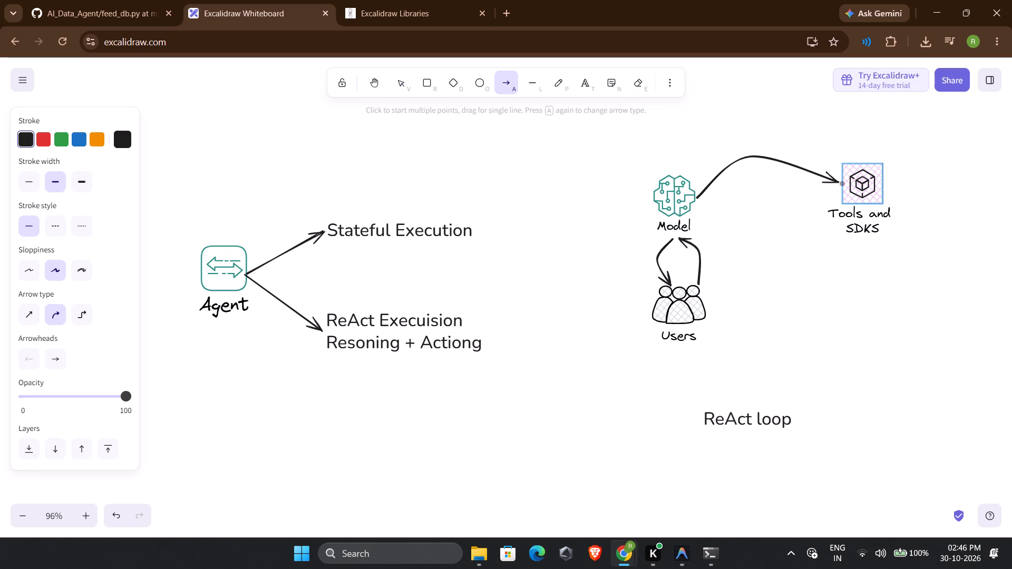
pyautogui.click(842, 186)
pyautogui.moveTo(841, 182); pyautogui.dragTo(787, 207)
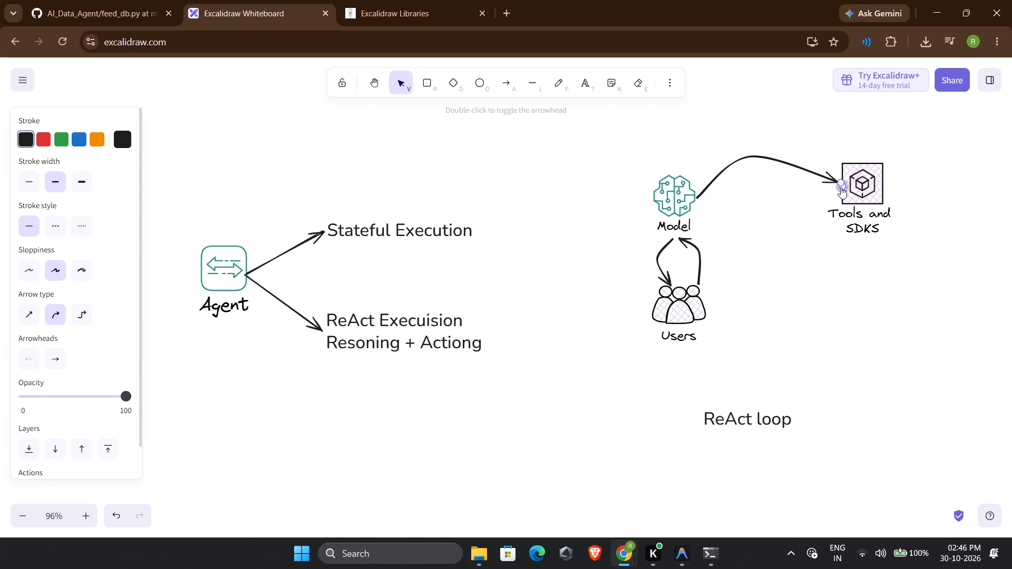
pyautogui.moveTo(840, 182); pyautogui.dragTo(696, 207)
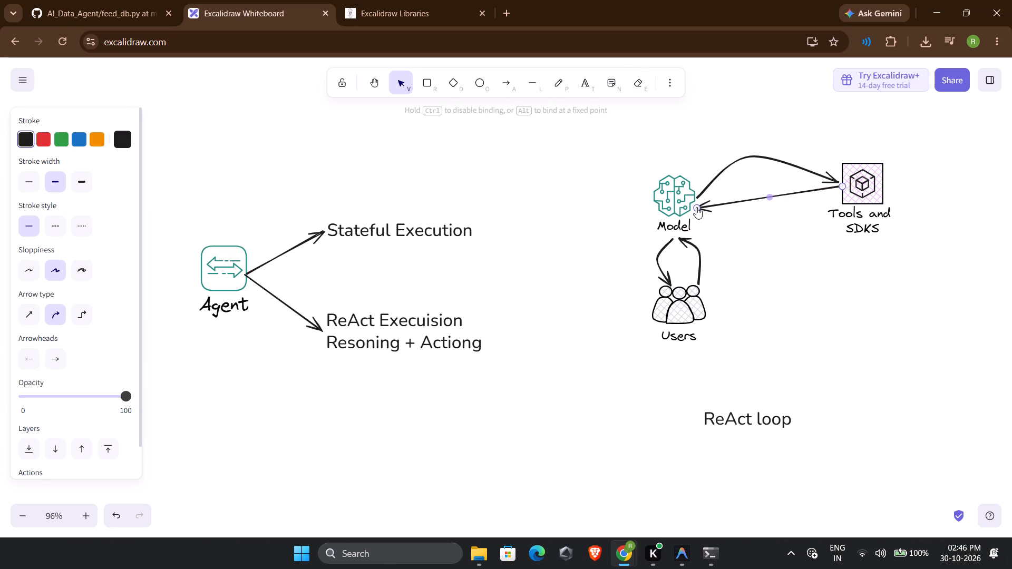
pyautogui.moveTo(696, 207); pyautogui.dragTo(695, 205)
pyautogui.moveTo(765, 197); pyautogui.dragTo(771, 232)
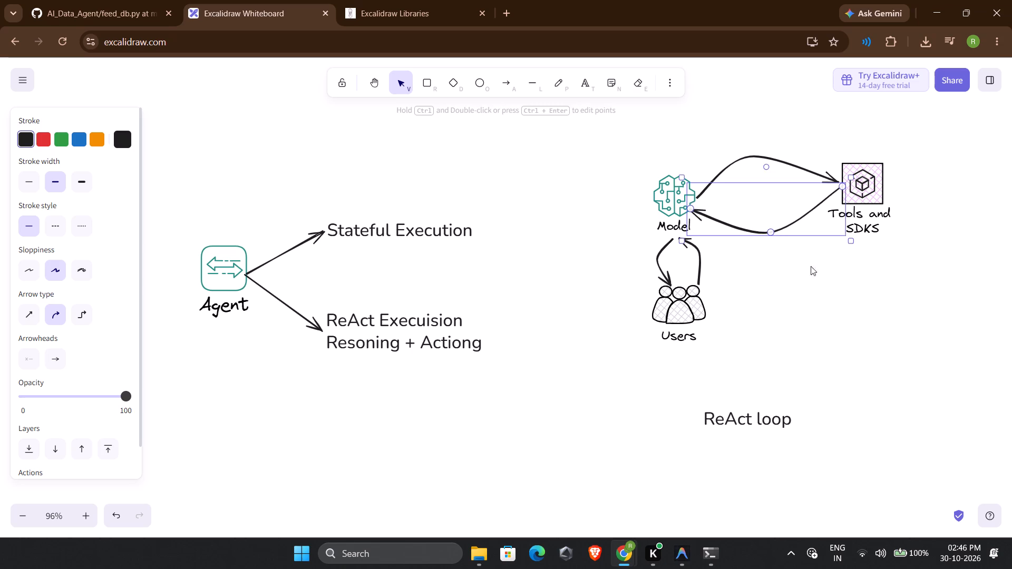
pyautogui.click(816, 273)
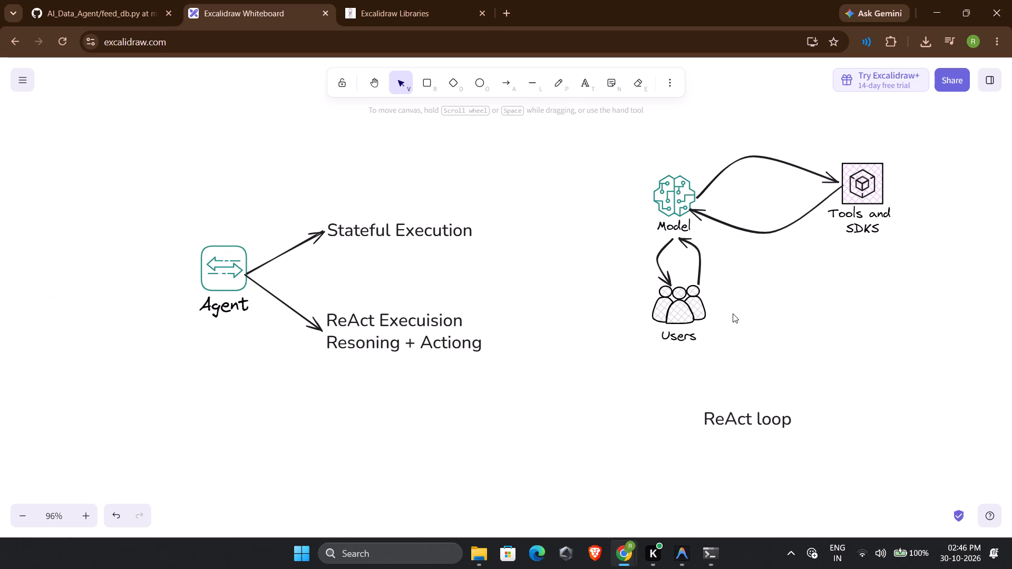
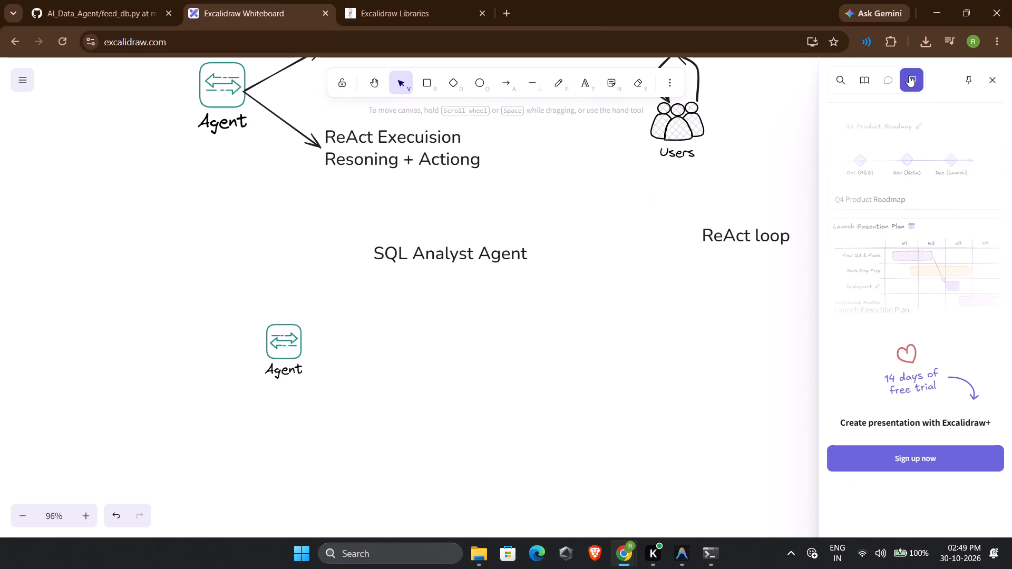
pyautogui.click(888, 76)
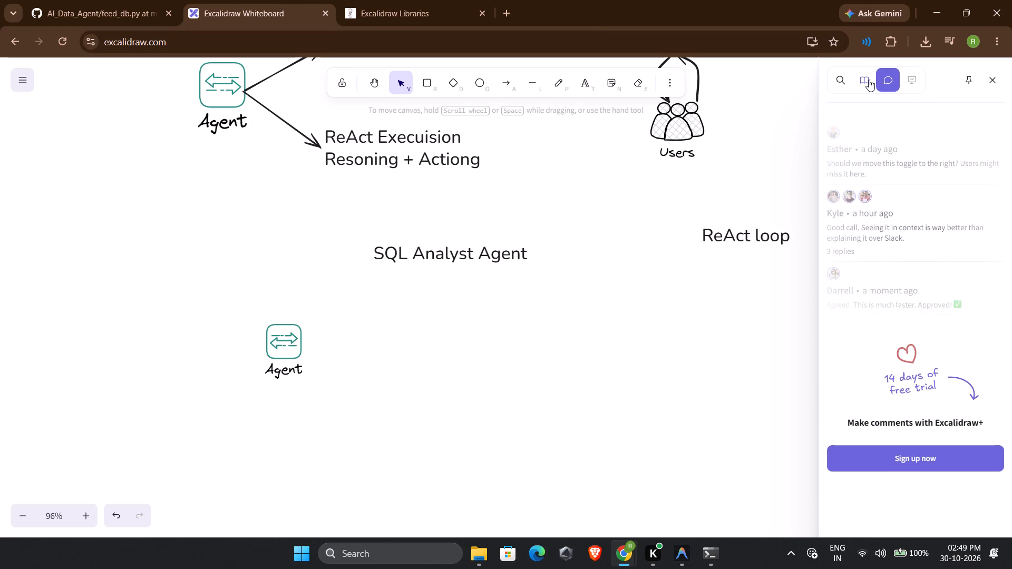
pyautogui.click(869, 80)
pyautogui.click(842, 85)
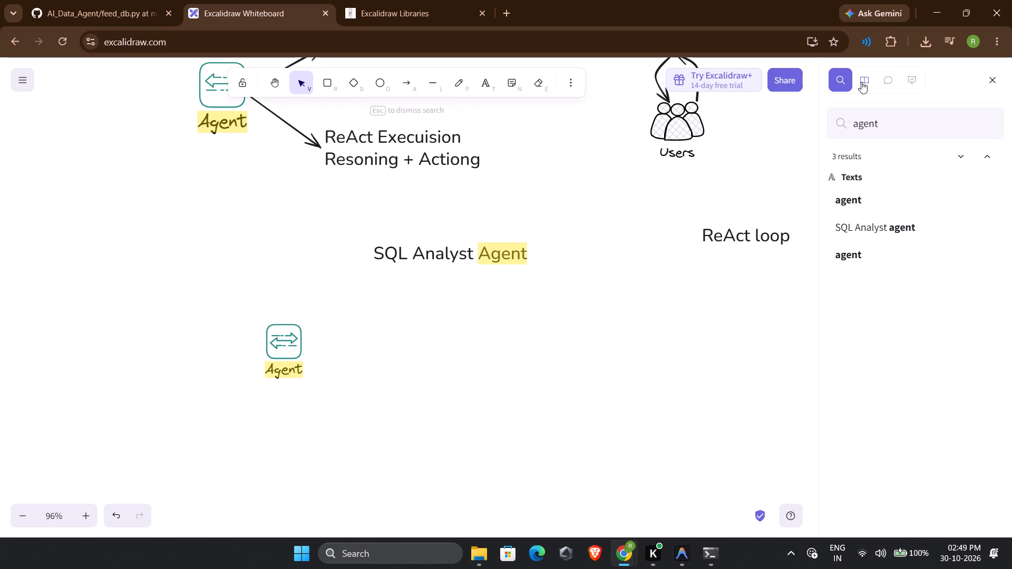
pyautogui.click(861, 82)
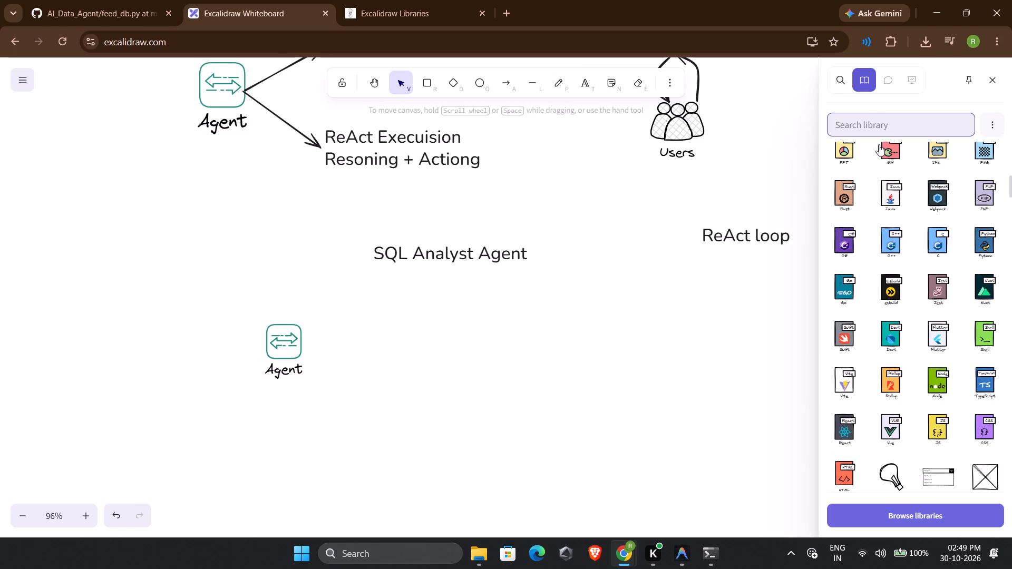
pyautogui.scroll(12, 914, 261)
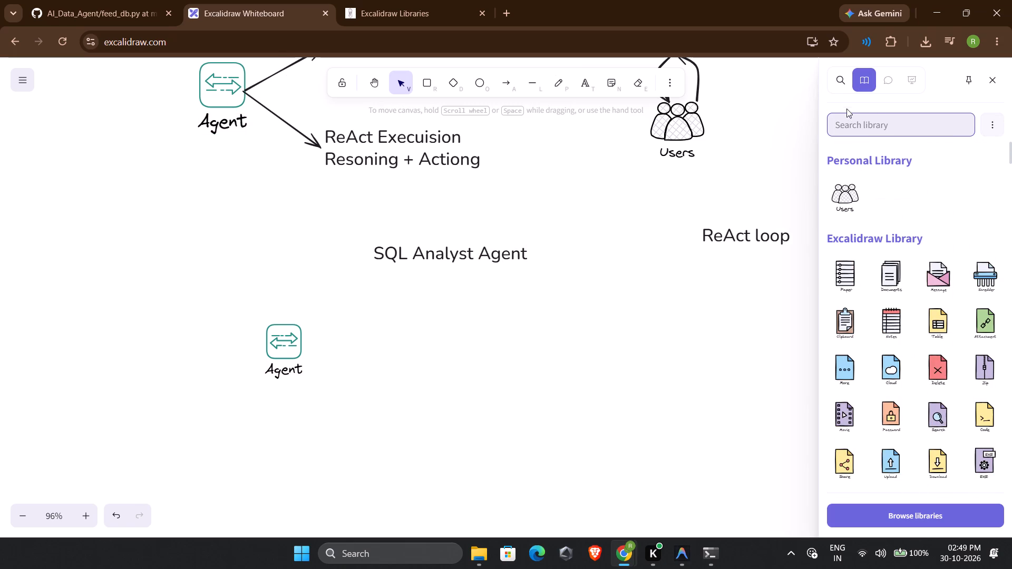
# Search the text on the canvas for "llm" and "agent".
pyautogui.click(839, 80)
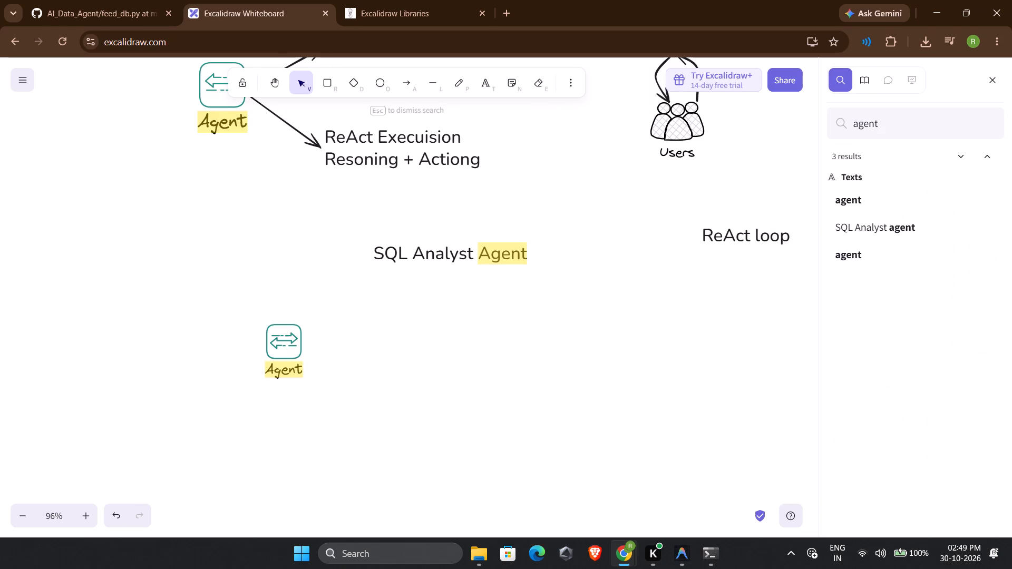
pyautogui.click(878, 119)
pyautogui.press('BackSpace')
pyautogui.press('BackSpace')
pyautogui.press('BackSpace')
pyautogui.press('BackSpace')
pyautogui.press('BackSpace')
pyautogui.press('BackSpace')
pyautogui.press('BackSpace')
pyautogui.press('BackSpace')
pyautogui.press('BackSpace')
pyautogui.press('BackSpace')
pyautogui.press('BackSpace')
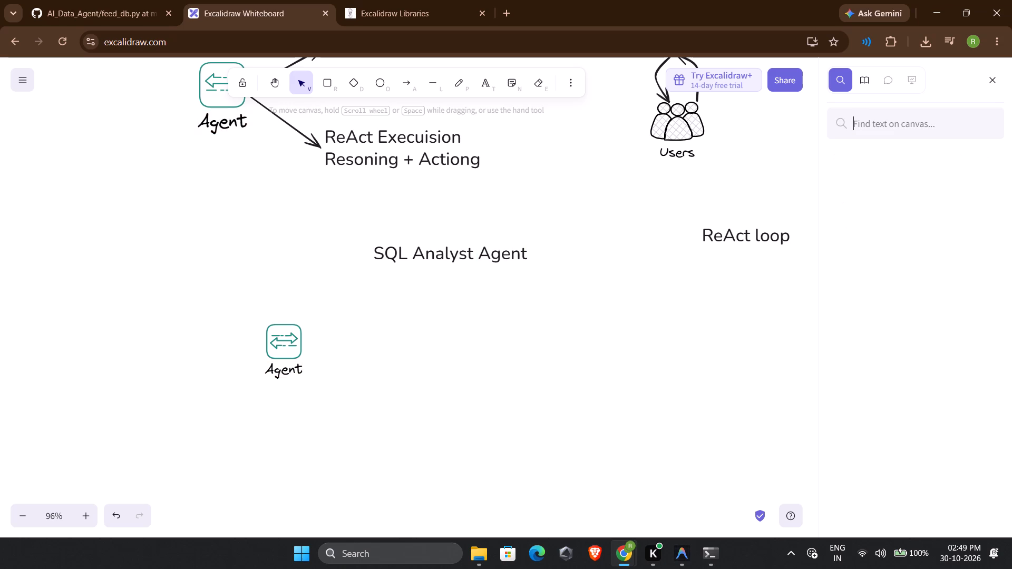
pyautogui.write('llm')
pyautogui.press('BackSpace')
pyautogui.press('BackSpace')
pyautogui.press('BackSpace')
pyautogui.press('BackSpace')
pyautogui.write('agen')
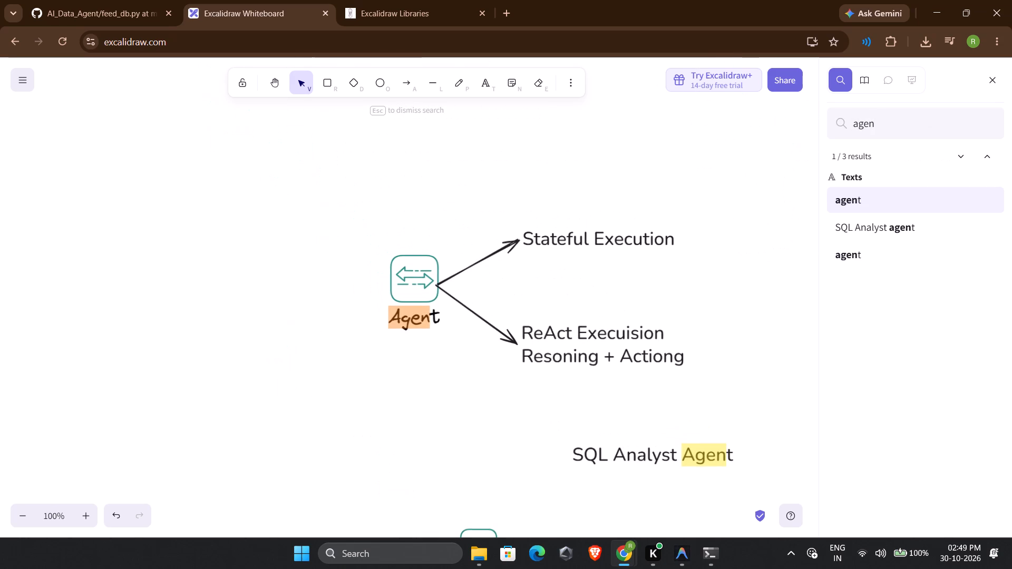
pyautogui.press('t')
pyautogui.click(931, 209)
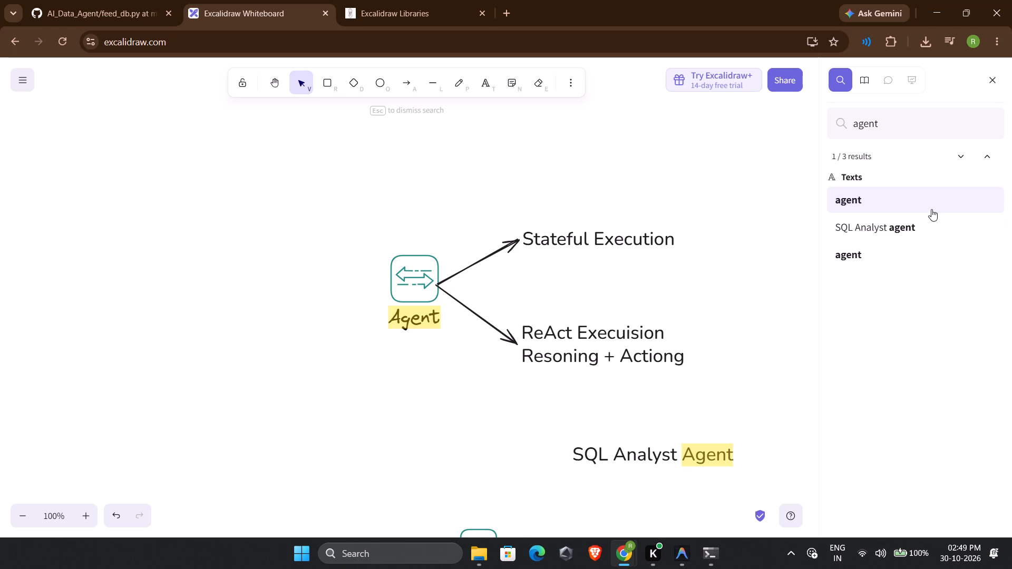
# Search the shape library for "agent", "llm" and "ai" and look through the matching icons.
pyautogui.click(862, 70)
pyautogui.write('agen')
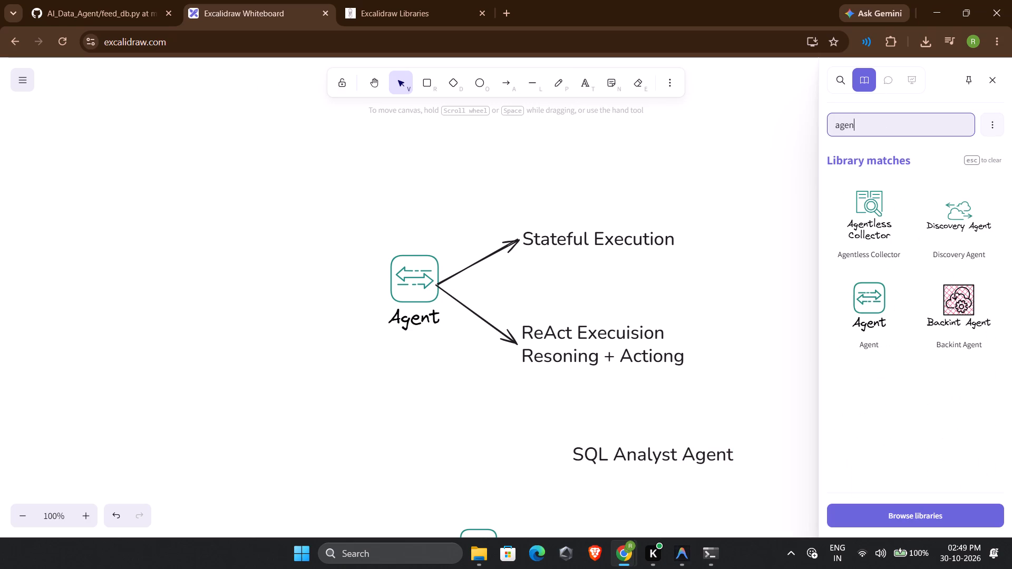
pyautogui.press('t')
pyautogui.press('BackSpace')
pyautogui.press('BackSpace')
pyautogui.press('BackSpace')
pyautogui.press('BackSpace')
pyautogui.press('BackSpace')
pyautogui.press('BackSpace')
pyautogui.press('BackSpace')
pyautogui.press('BackSpace')
pyautogui.press('BackSpace')
pyautogui.press('BackSpace')
pyautogui.press('BackSpace')
pyautogui.press('BackSpace')
pyautogui.press('BackSpace')
pyautogui.press('BackSpace')
pyautogui.press('BackSpace')
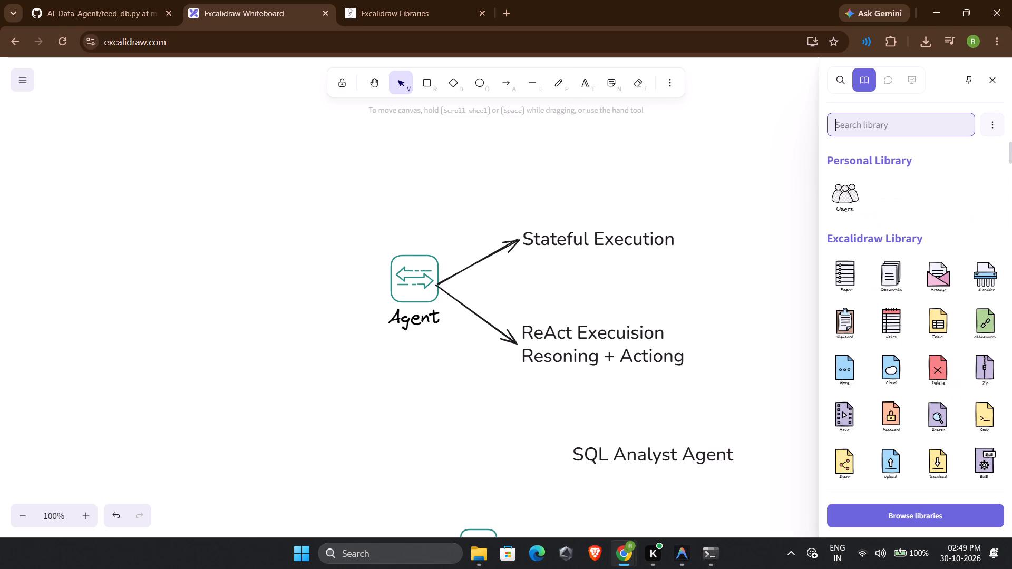
pyautogui.press('BackSpace')
pyautogui.press('BackSpace')
pyautogui.write('llm')
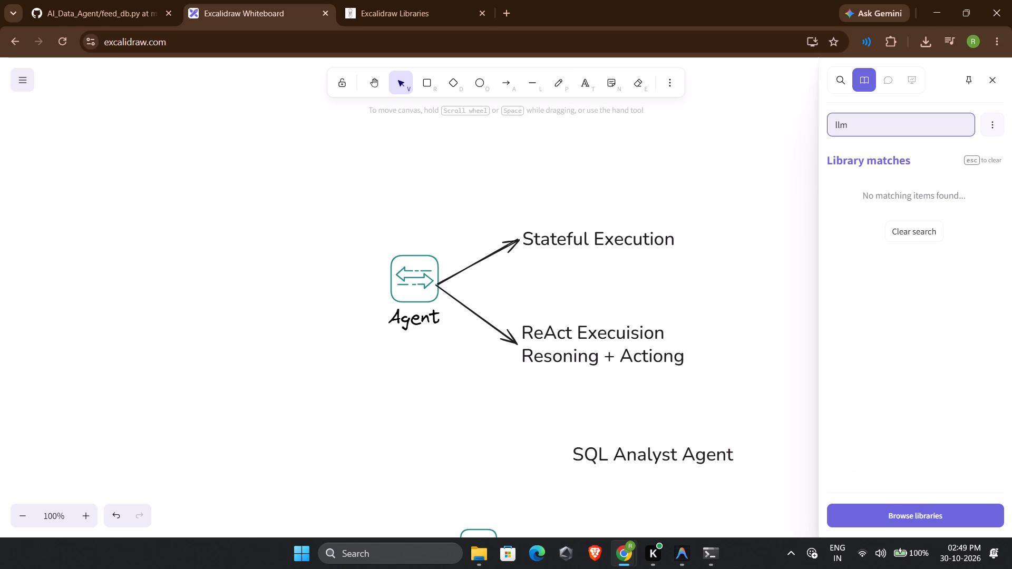
pyautogui.press('BackSpace')
pyautogui.scroll(-4, 971, 291)
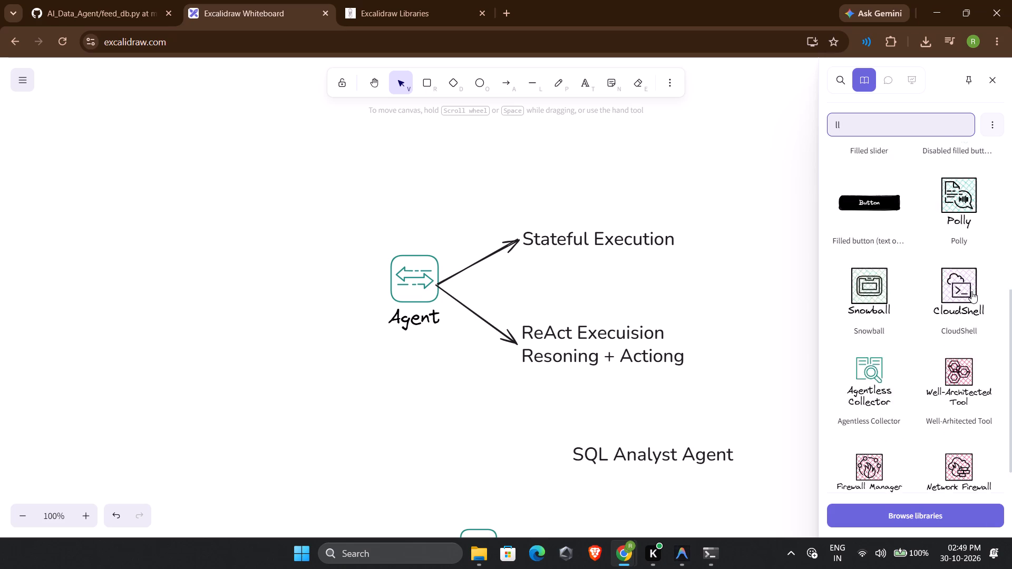
pyautogui.press('BackSpace')
pyautogui.press('BackSpace')
pyautogui.press('BackSpace')
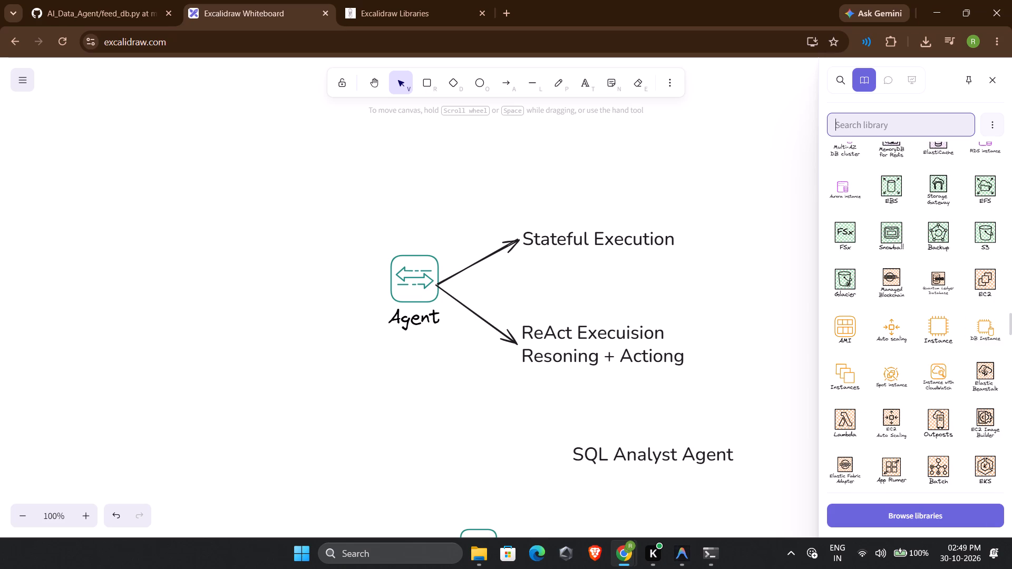
pyautogui.write('ai')
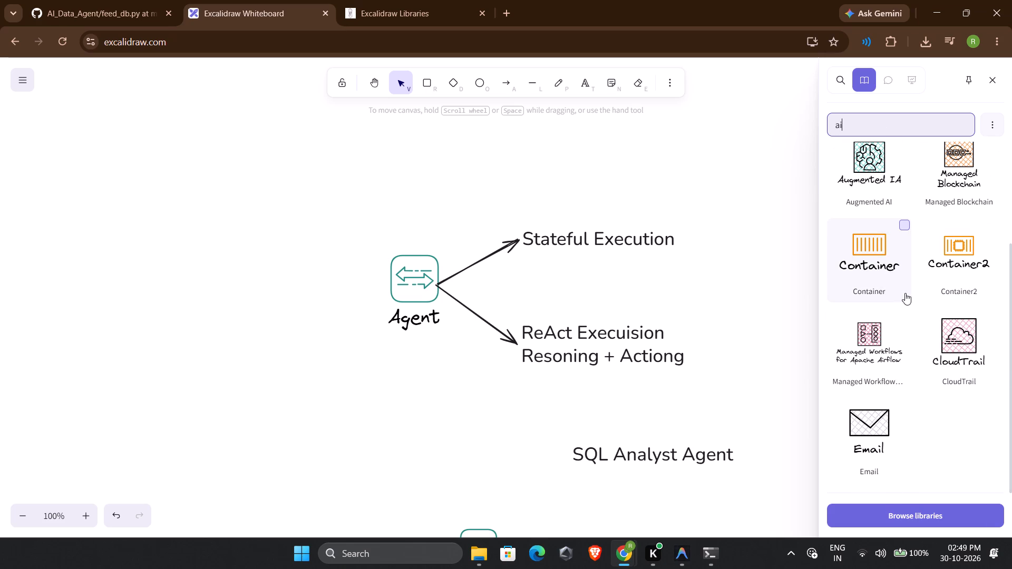
pyautogui.scroll(4, 905, 293)
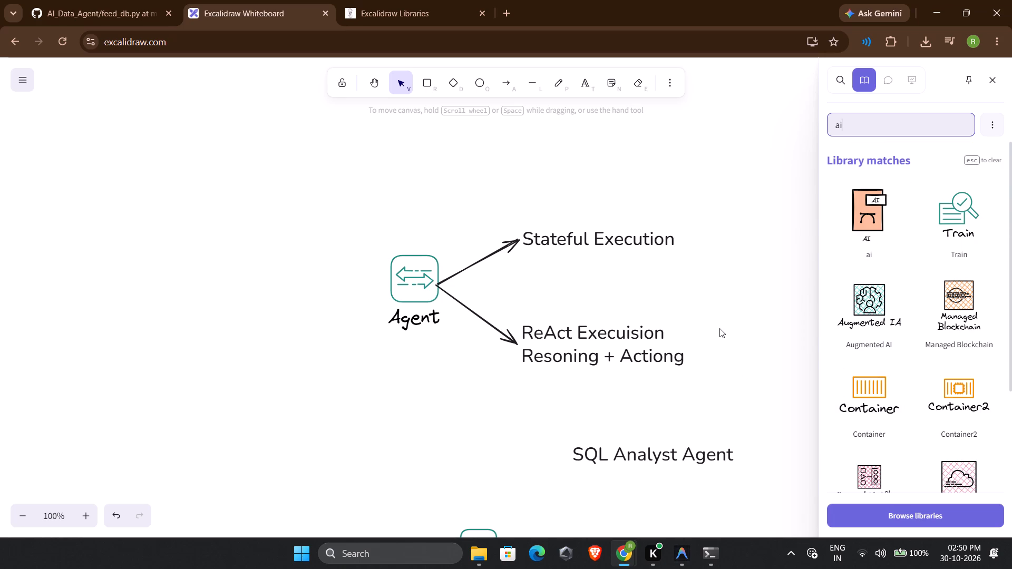
pyautogui.click(674, 263)
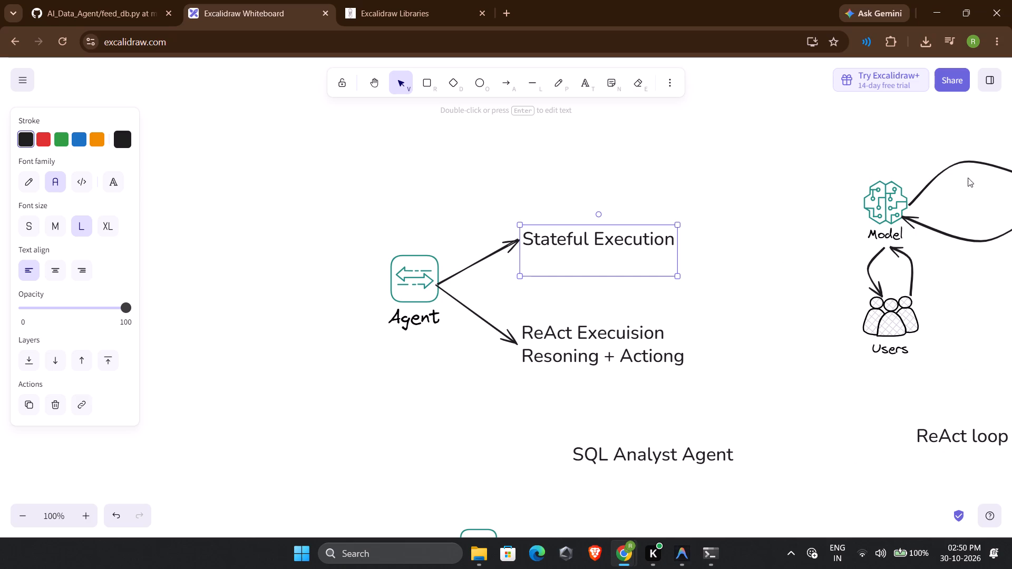
# Insert the Users icon from the personal library and place it below and to the right of the SQL Analyst section's Agent icon.
pyautogui.click(1000, 94)
pyautogui.click(997, 90)
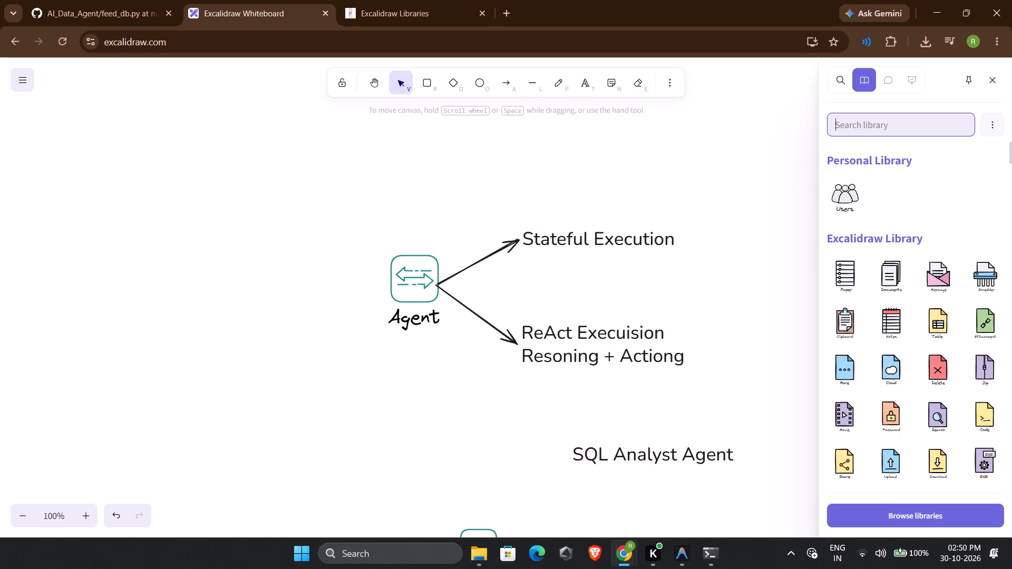
pyautogui.click(849, 197)
pyautogui.scroll(-1, 480, 333)
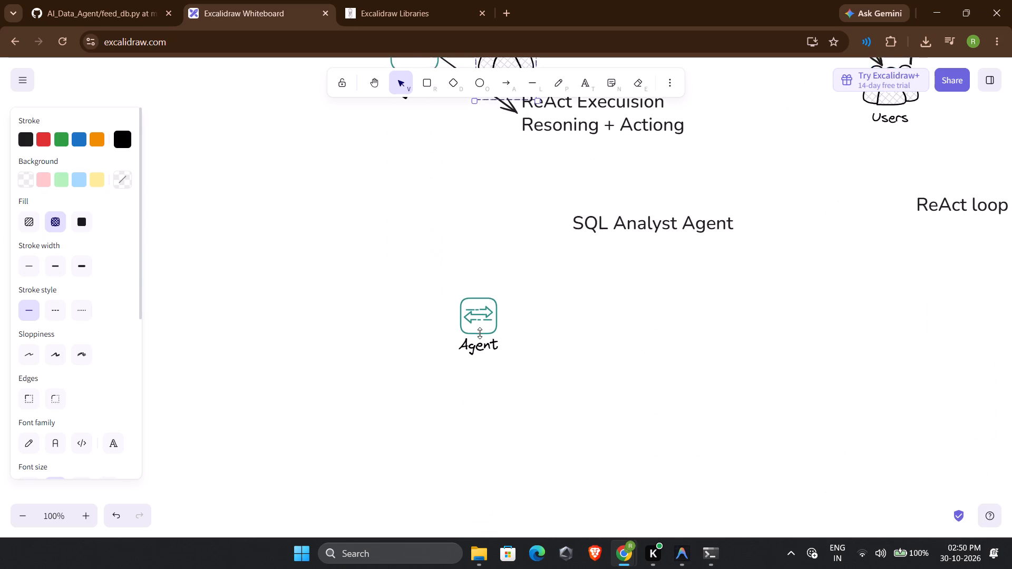
pyautogui.scroll(-1, 480, 333)
pyautogui.scroll(1, 504, 253)
pyautogui.moveTo(507, 135); pyautogui.dragTo(508, 136)
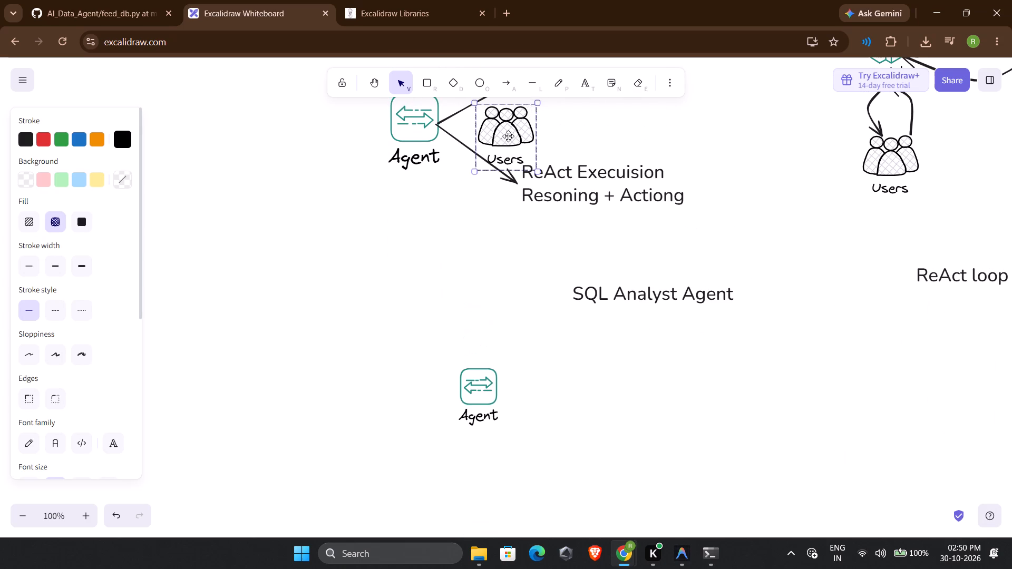
pyautogui.moveTo(508, 136); pyautogui.dragTo(635, 494)
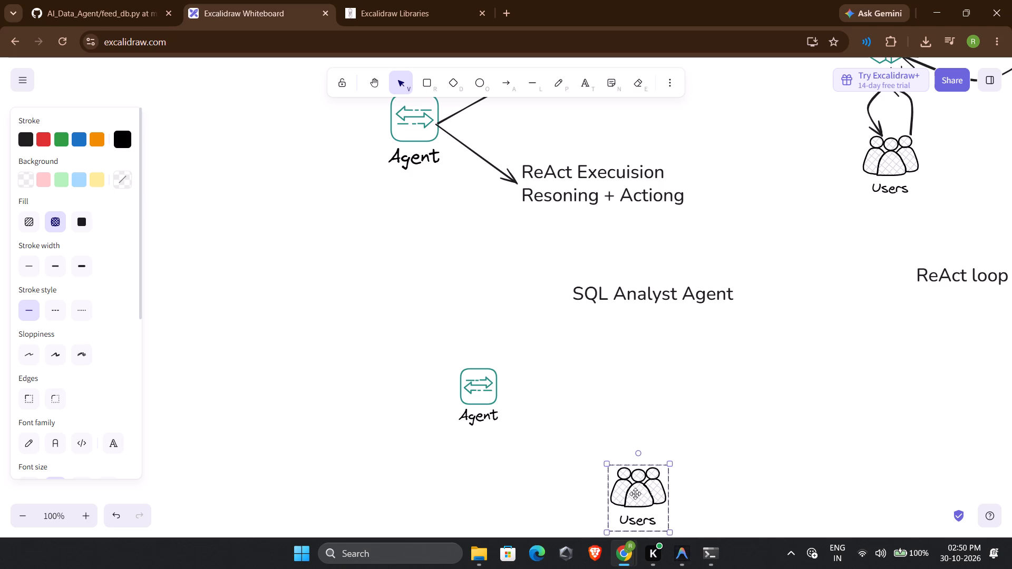
pyautogui.moveTo(635, 494); pyautogui.dragTo(630, 492)
# Draw an arrow from the Users icon to the underside of the Agent icon and bend it into a curve around the lower-left corner.
pyautogui.scroll(-1, 663, 342)
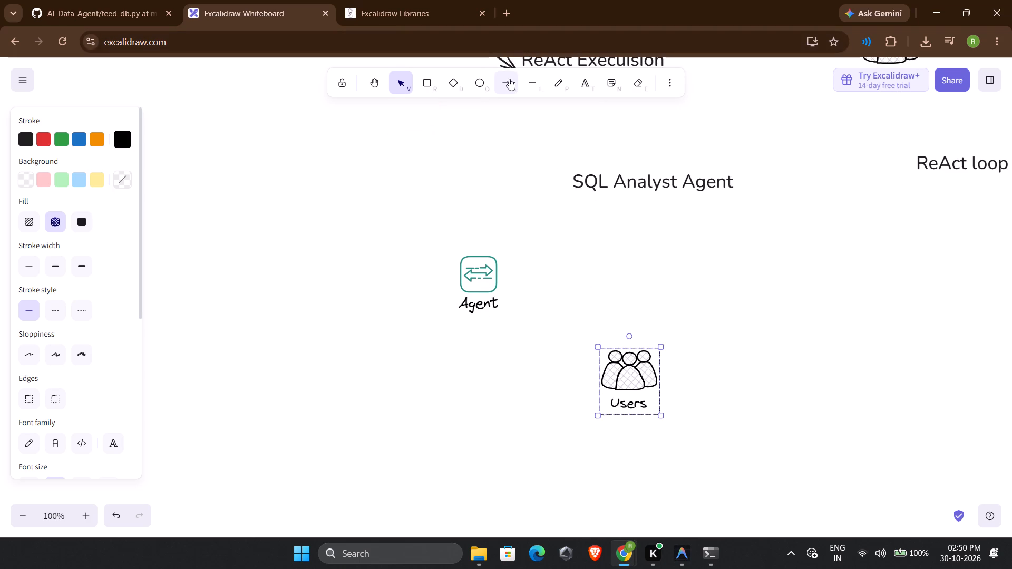
pyautogui.click(509, 79)
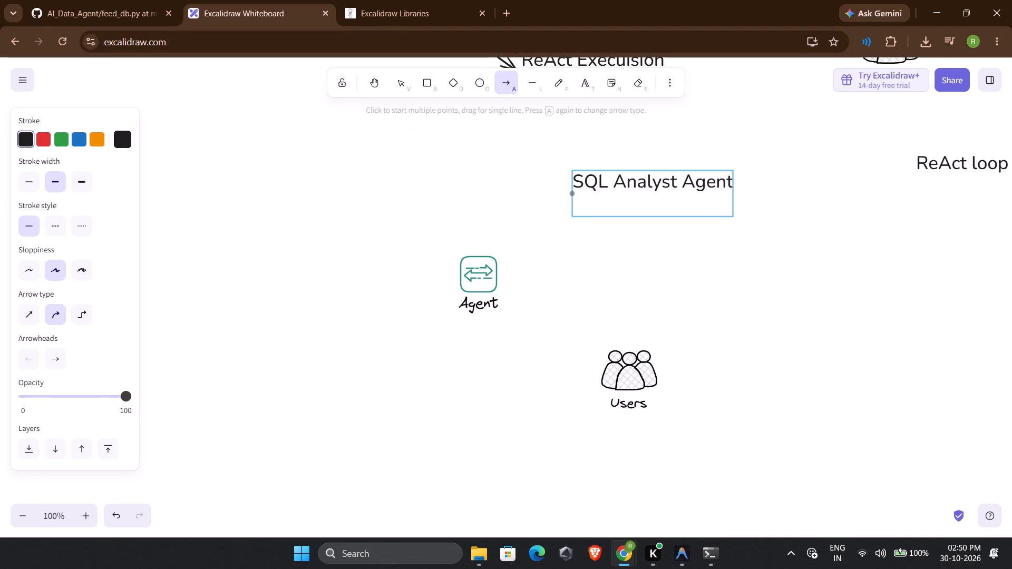
pyautogui.moveTo(603, 378); pyautogui.dragTo(488, 381)
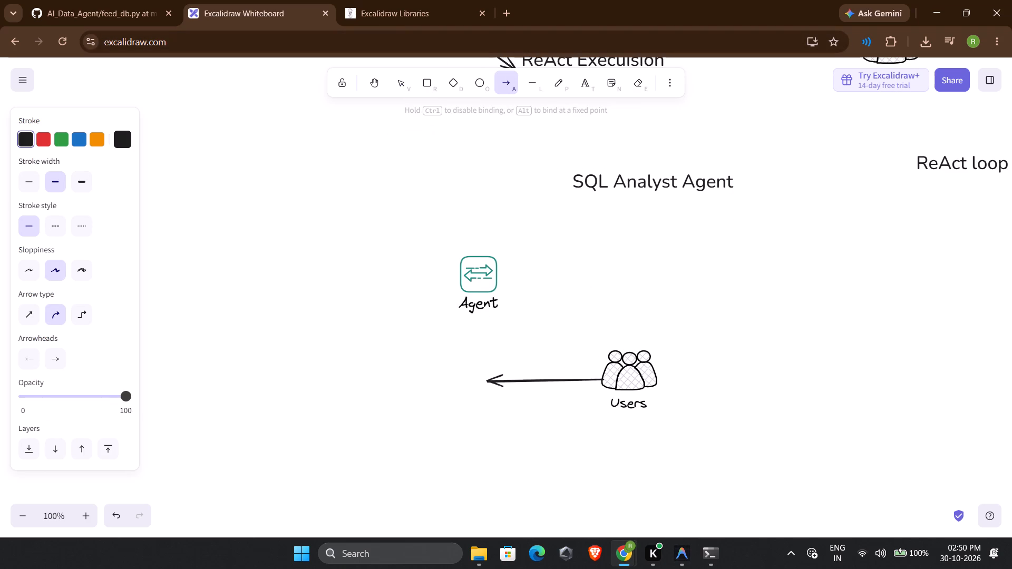
pyautogui.moveTo(488, 381); pyautogui.dragTo(475, 317)
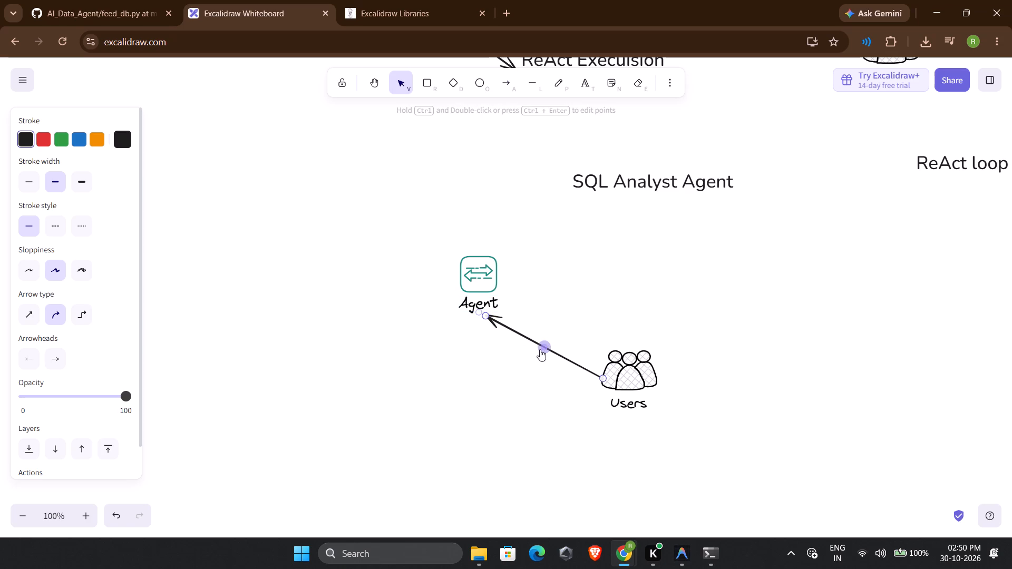
pyautogui.moveTo(541, 347); pyautogui.dragTo(489, 389)
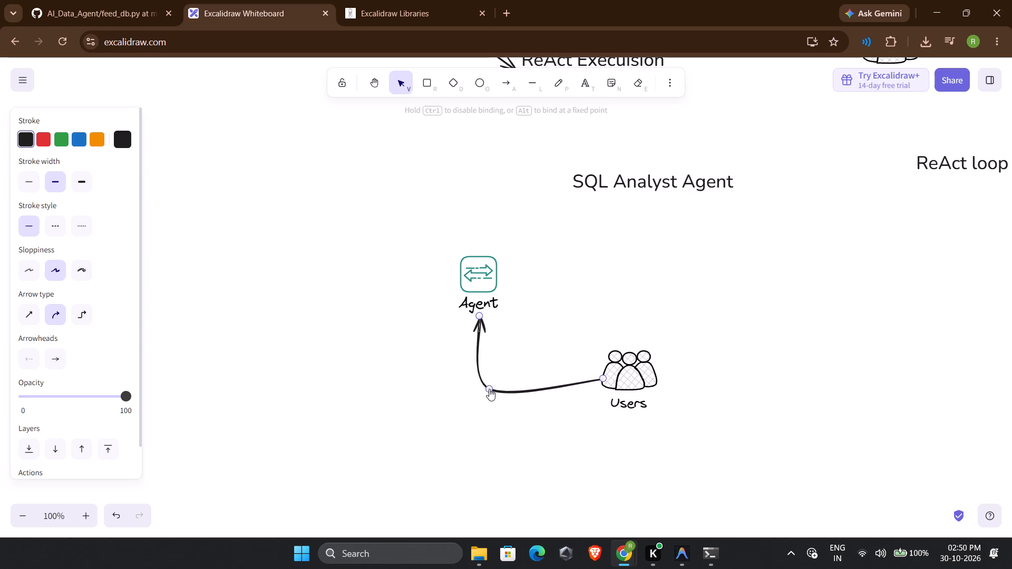
pyautogui.moveTo(489, 389); pyautogui.dragTo(494, 384)
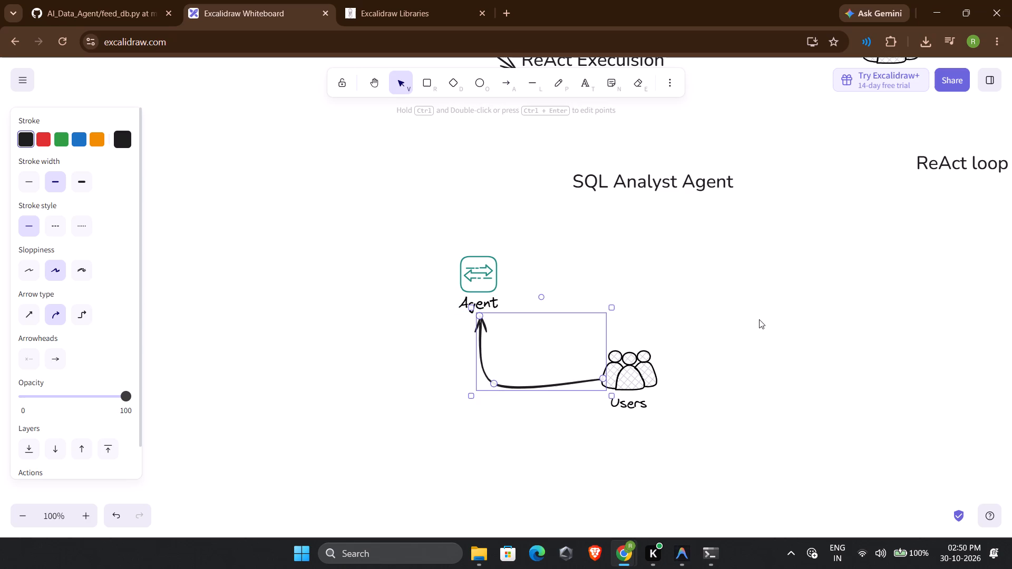
pyautogui.click(759, 319)
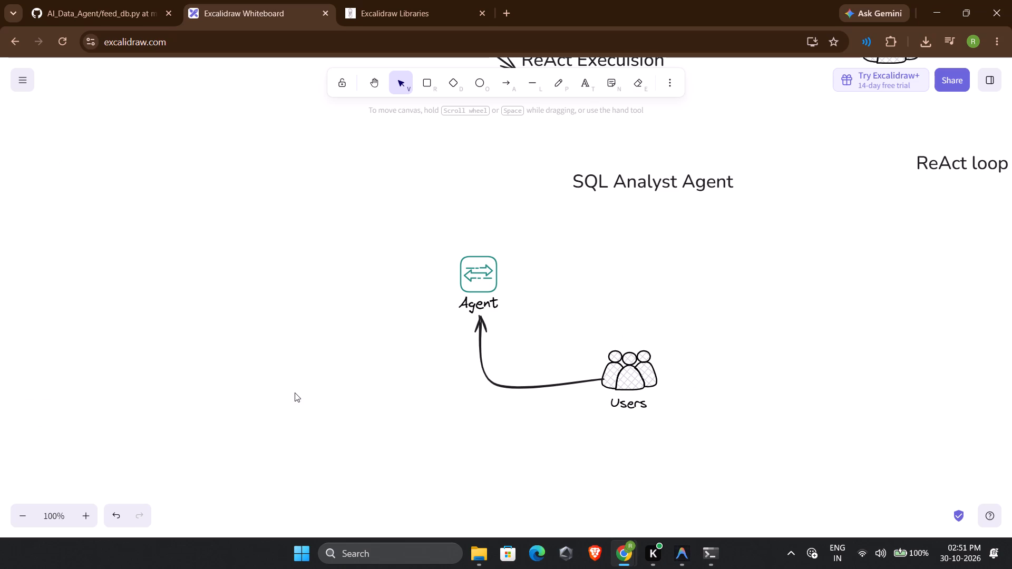
# Draw a small ellipse to the right of the Agent icon, above the Users icon.
pyautogui.click(480, 81)
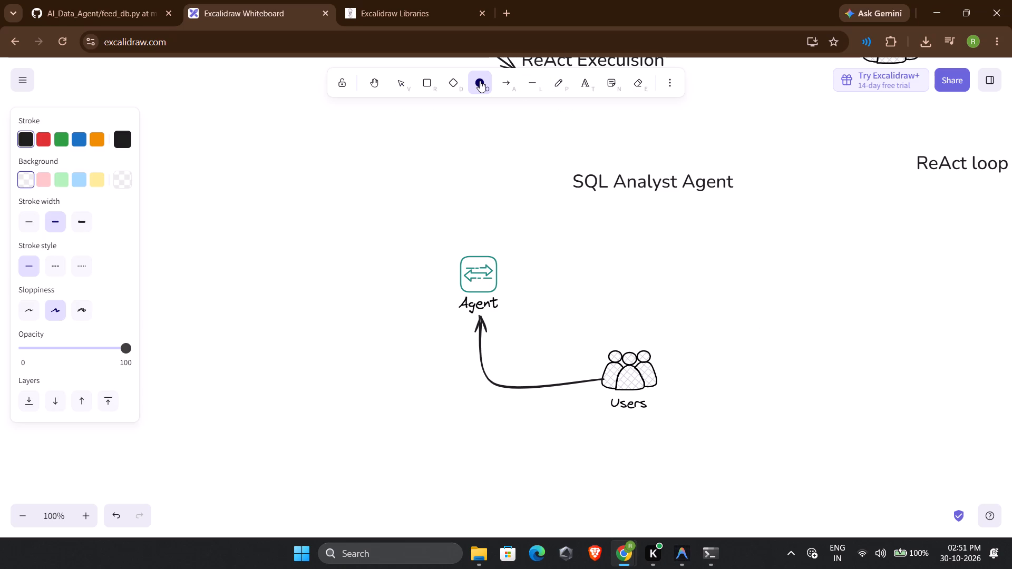
pyautogui.moveTo(576, 244); pyautogui.dragTo(666, 308)
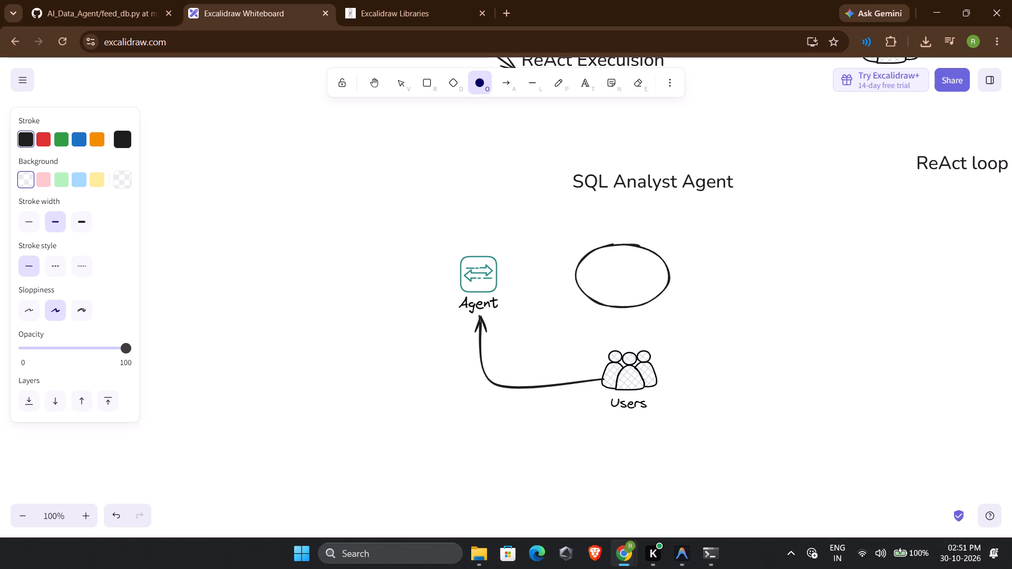
pyautogui.moveTo(666, 308); pyautogui.dragTo(645, 298)
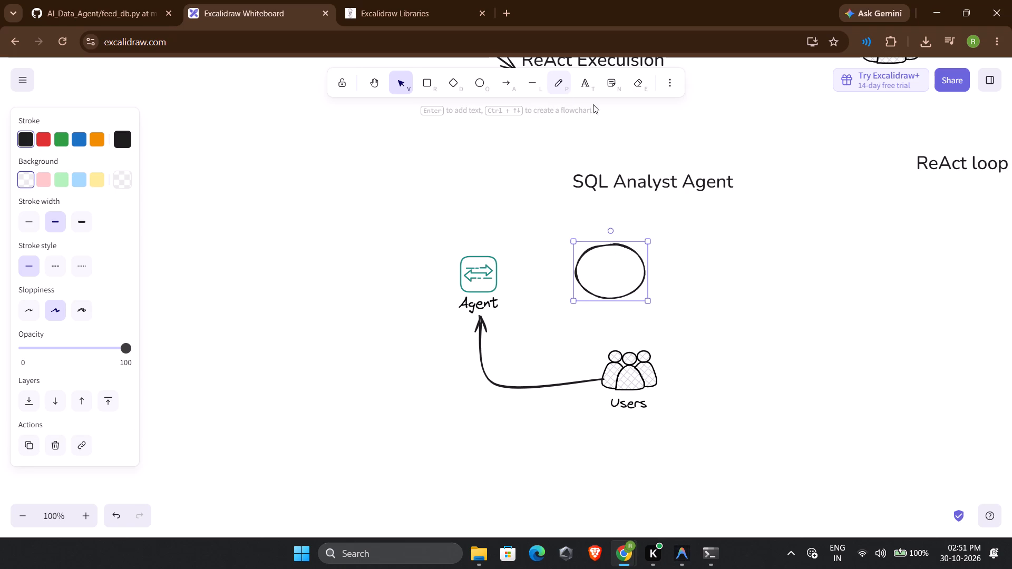
# Add the text "Curate Query" to the right of the ellipse.
pyautogui.click(589, 94)
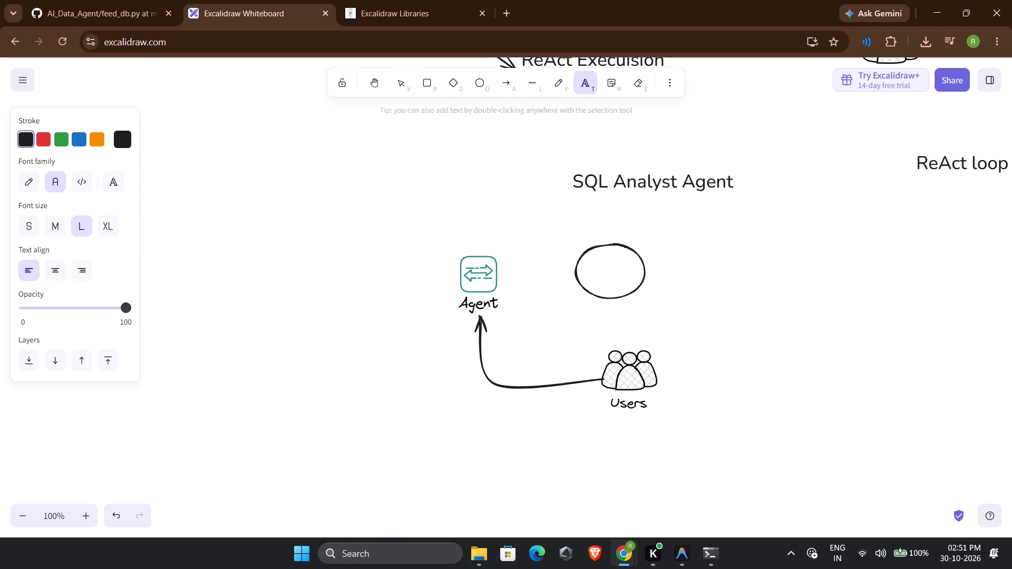
pyautogui.click(682, 267)
pyautogui.write('Curate')
pyautogui.press('space')
pyautogui.write('Query')
pyautogui.click(720, 329)
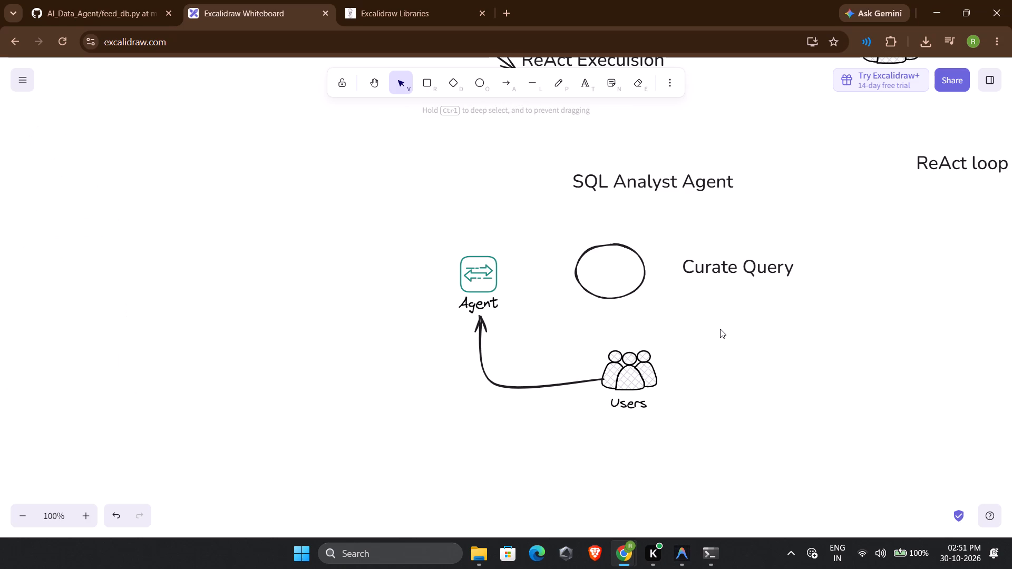
# Break the "Curate Query" text onto two lines, with "Query" beneath "Curate".
pyautogui.doubleClick(742, 272)
pyautogui.click(742, 272)
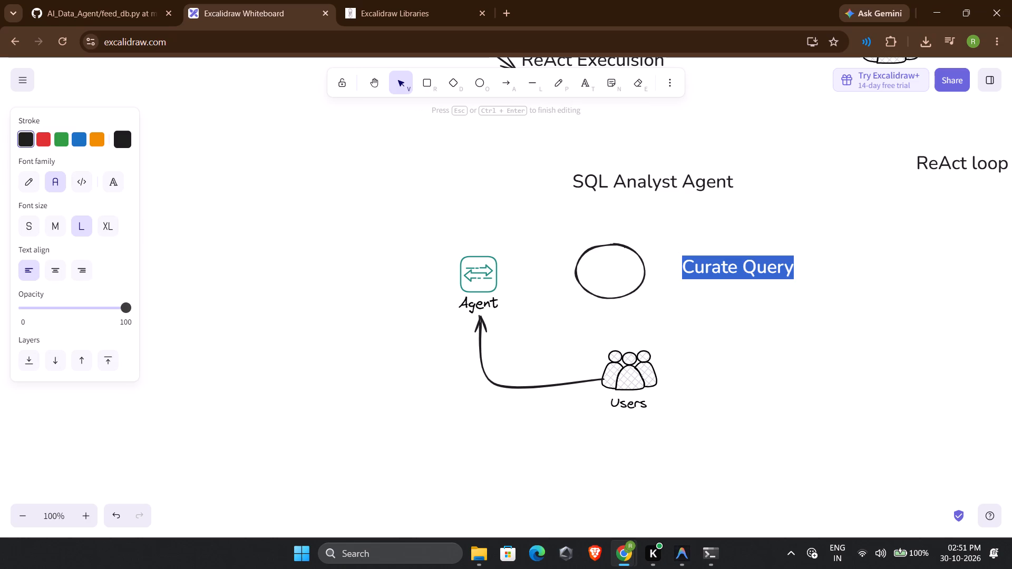
pyautogui.press('Return')
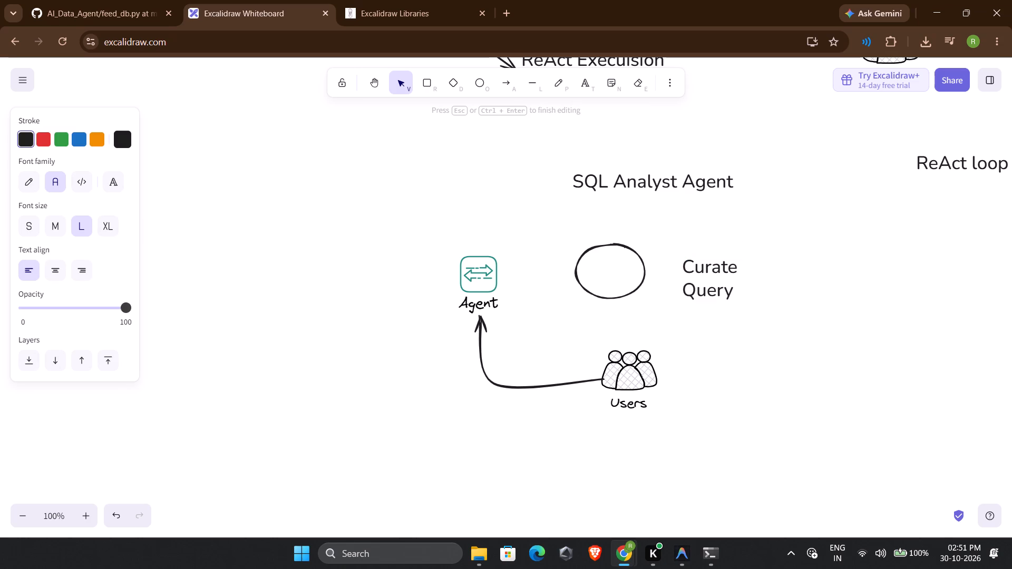
pyautogui.click(706, 284)
pyautogui.click(787, 356)
# Shrink the "Curate Query" text to fit the ellipse and centre it inside.
pyautogui.click(735, 296)
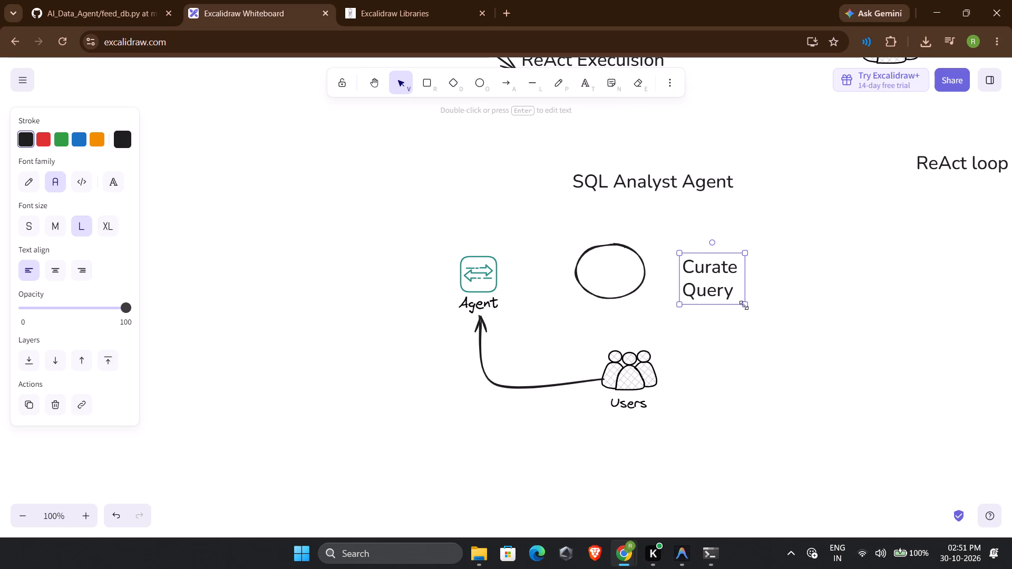
pyautogui.moveTo(745, 306); pyautogui.dragTo(707, 282)
pyautogui.moveTo(702, 267); pyautogui.dragTo(621, 269)
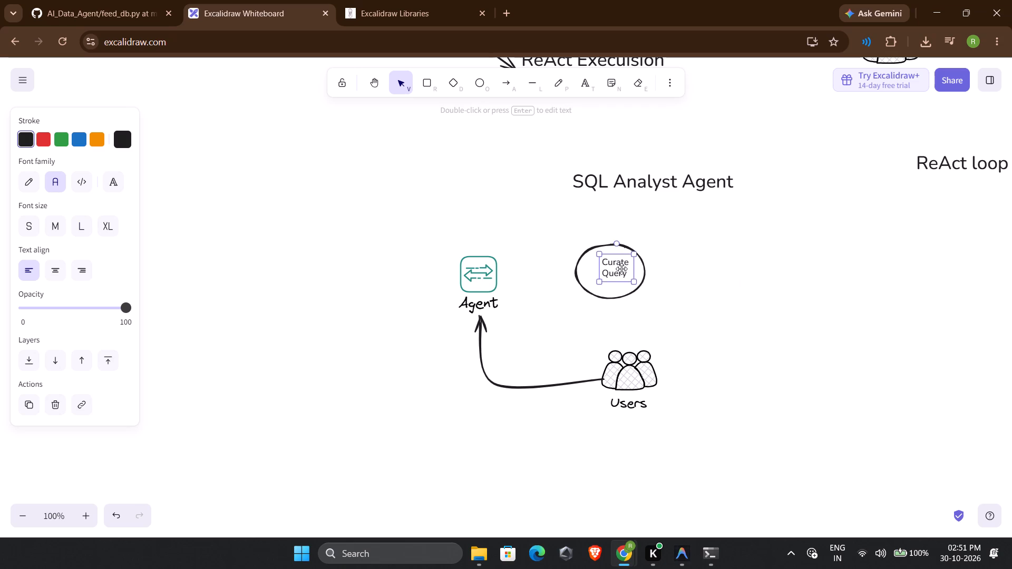
pyautogui.moveTo(621, 269); pyautogui.dragTo(616, 272)
pyautogui.click(767, 284)
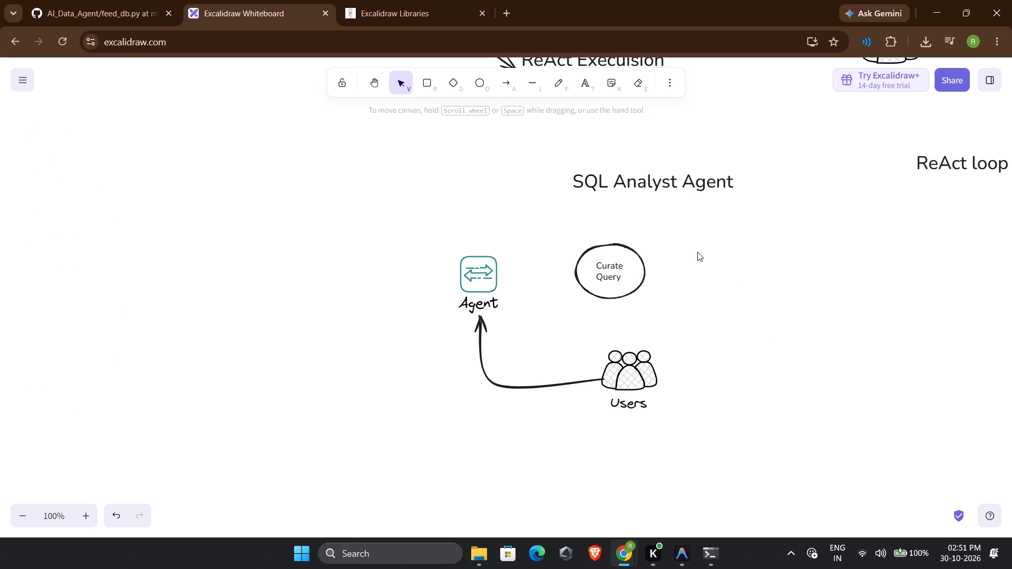
# Change the text inside the ellipse to "Curate Question", keeping it on two lines.
pyautogui.doubleClick(625, 270)
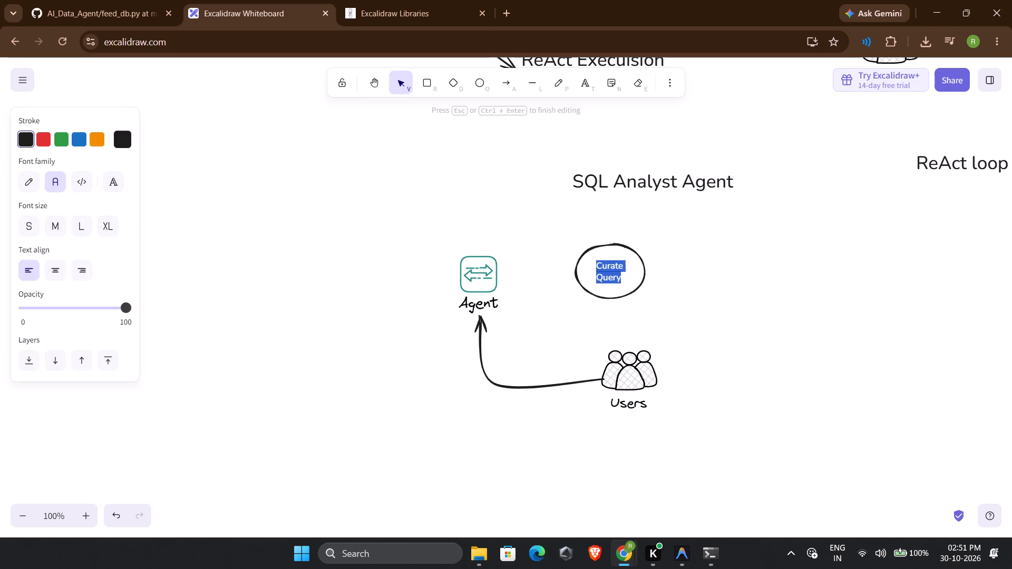
pyautogui.click(618, 280)
pyautogui.press('Right')
pyautogui.press('BackSpace')
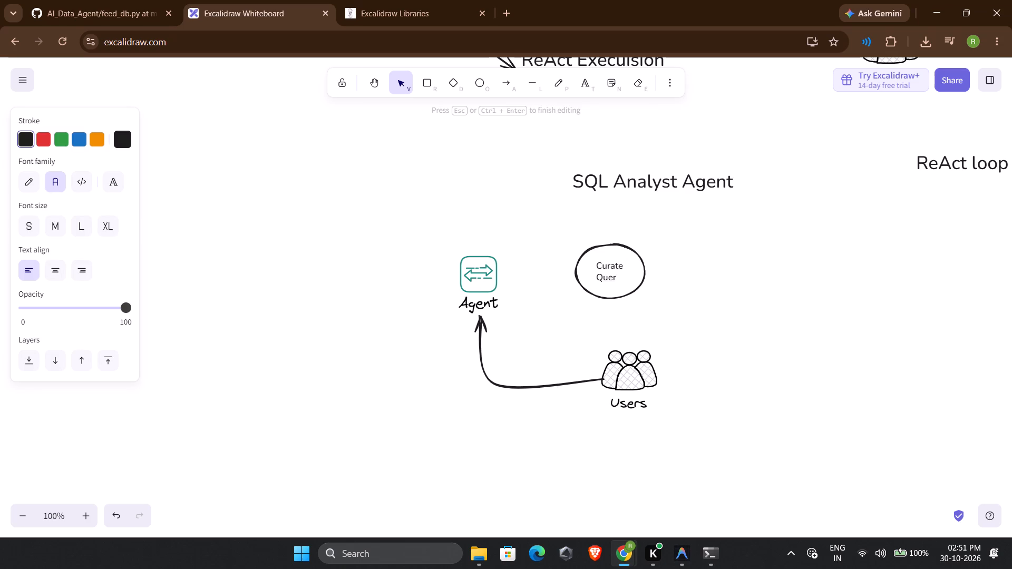
pyautogui.press('BackSpace')
pyautogui.write('stion')
pyautogui.click(737, 315)
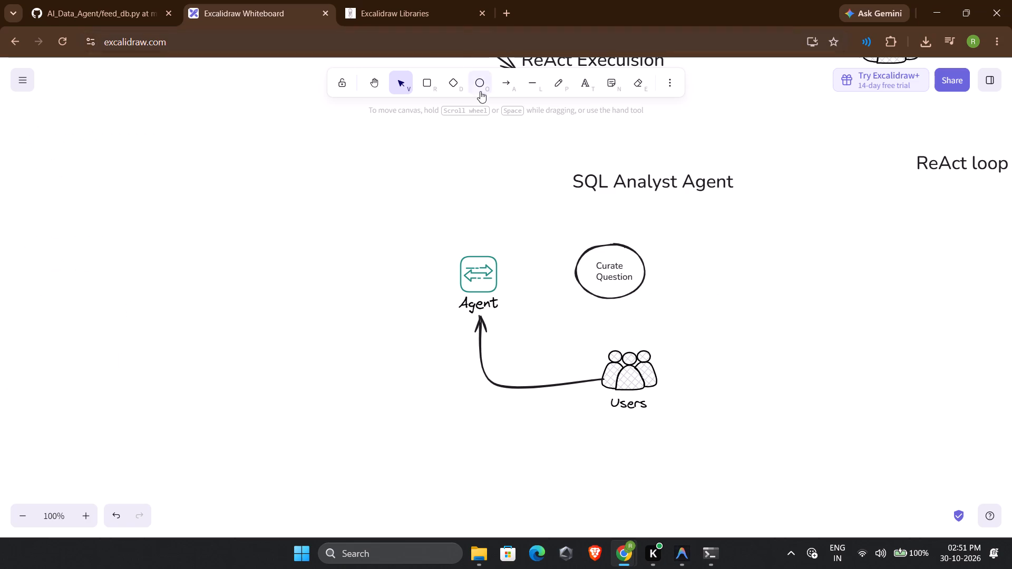
# Draw an arrow from the Agent icon to the "Curate Question" ellipse.
pyautogui.click(510, 76)
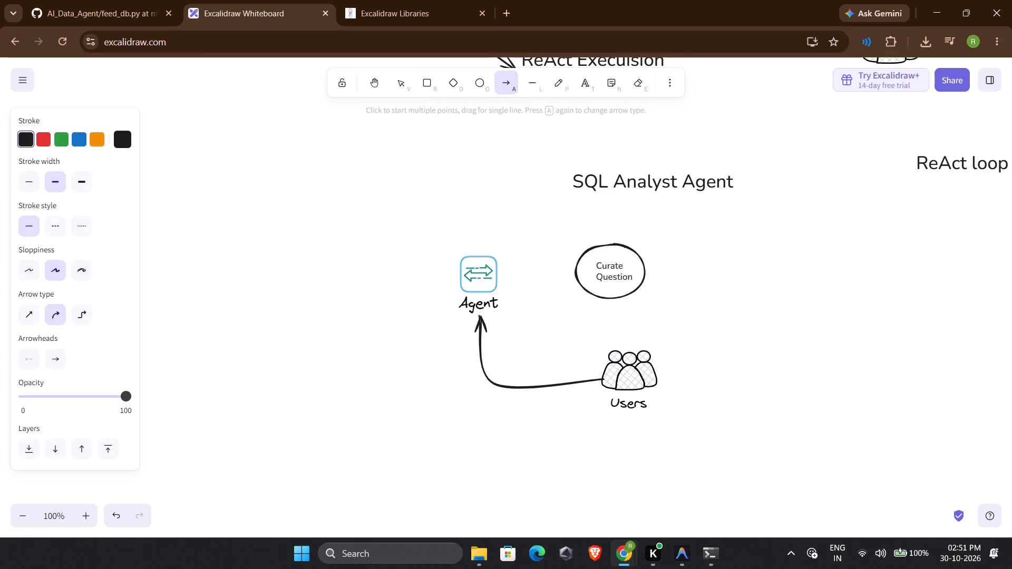
pyautogui.moveTo(500, 276); pyautogui.dragTo(575, 271)
pyautogui.click(717, 269)
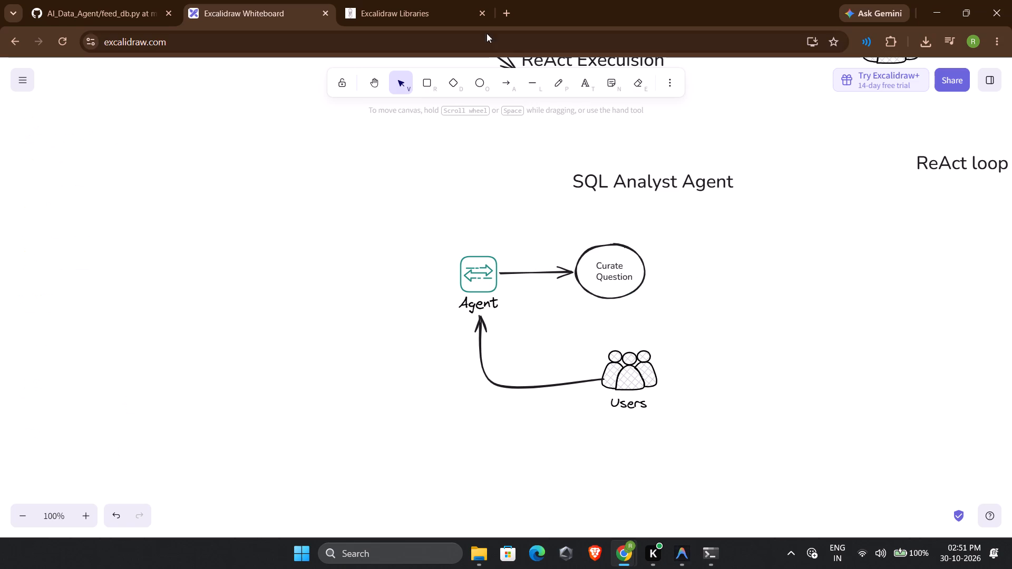
# Search the web for "blender" in a new tab, download the Windows installer from blender.org and check the download's progress.
pyautogui.click(505, 17)
pyautogui.write('blender')
pyautogui.press('Return')
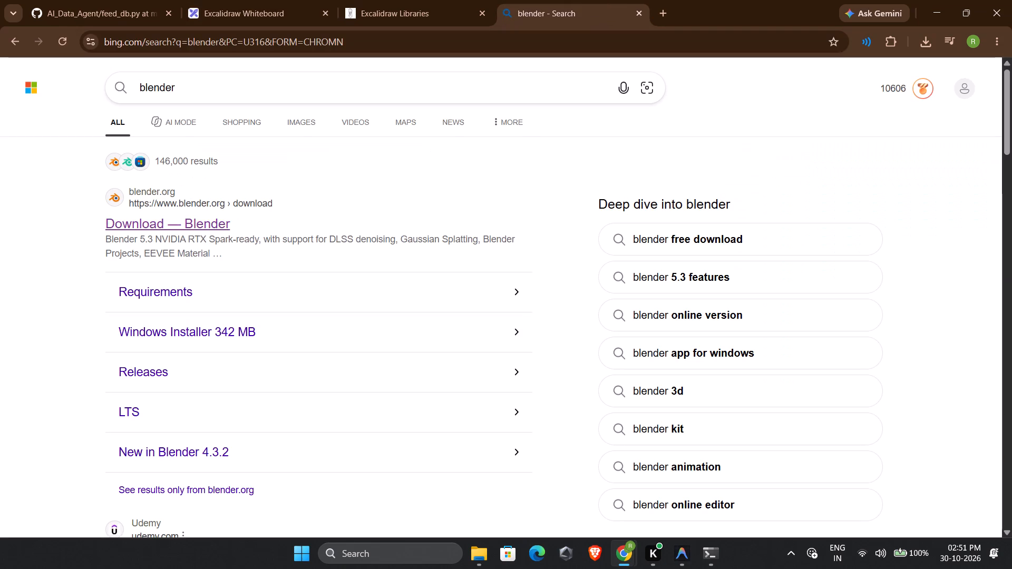
pyautogui.click(174, 238)
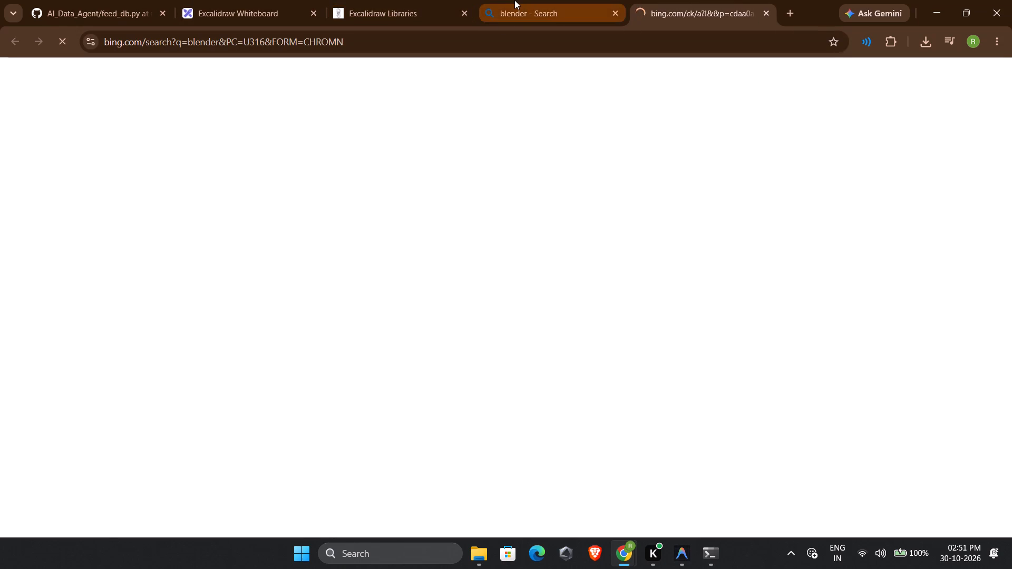
pyautogui.click(514, 0)
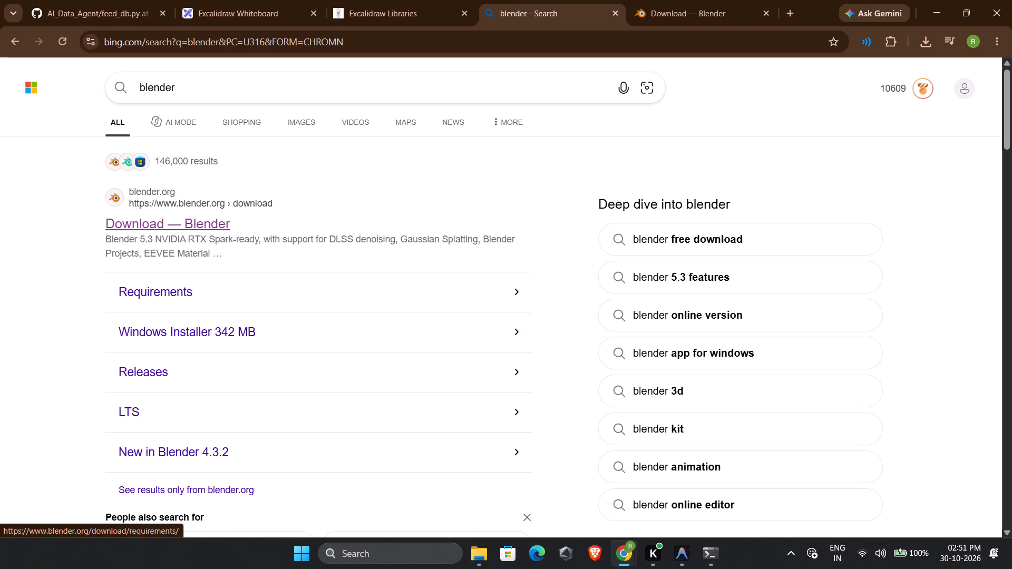
pyautogui.click(682, 15)
pyautogui.click(500, 331)
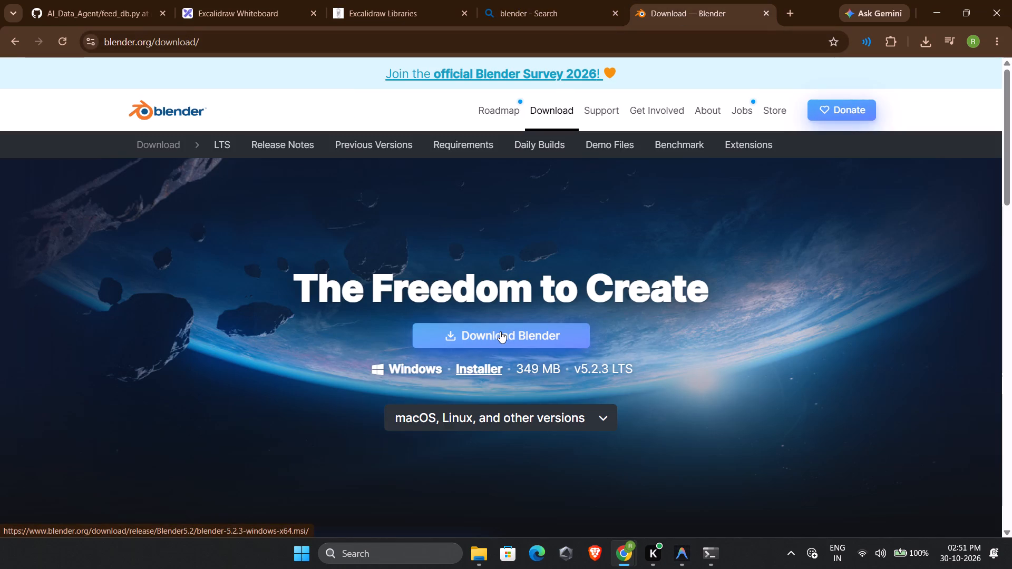
pyautogui.scroll(-1, 738, 434)
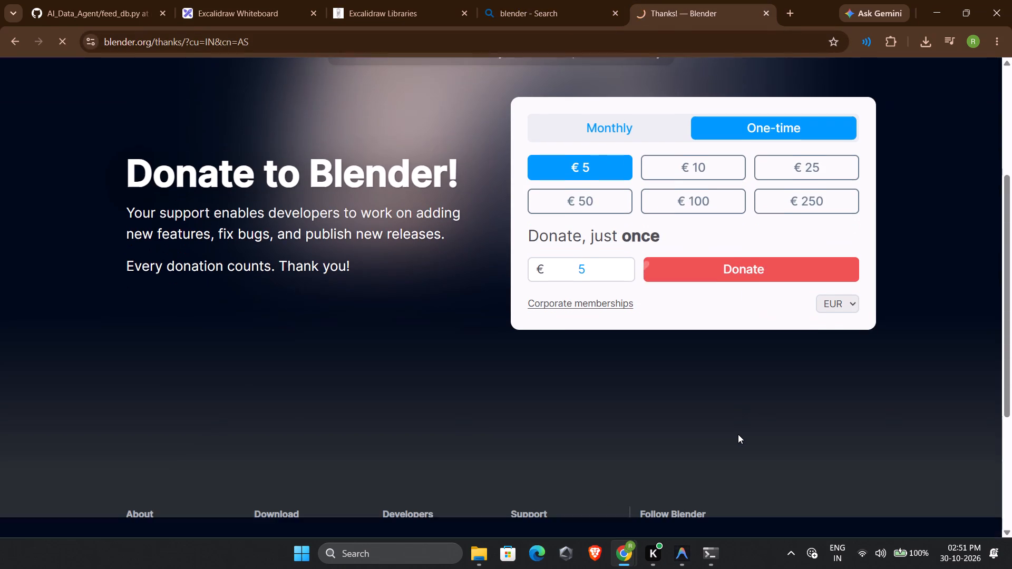
pyautogui.scroll(-5, 738, 434)
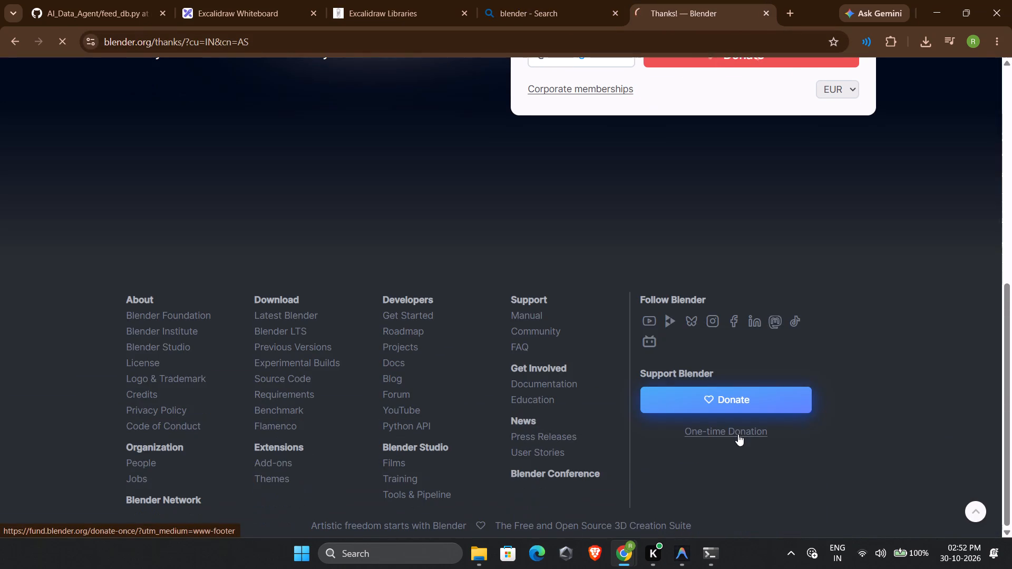
pyautogui.scroll(5, 738, 434)
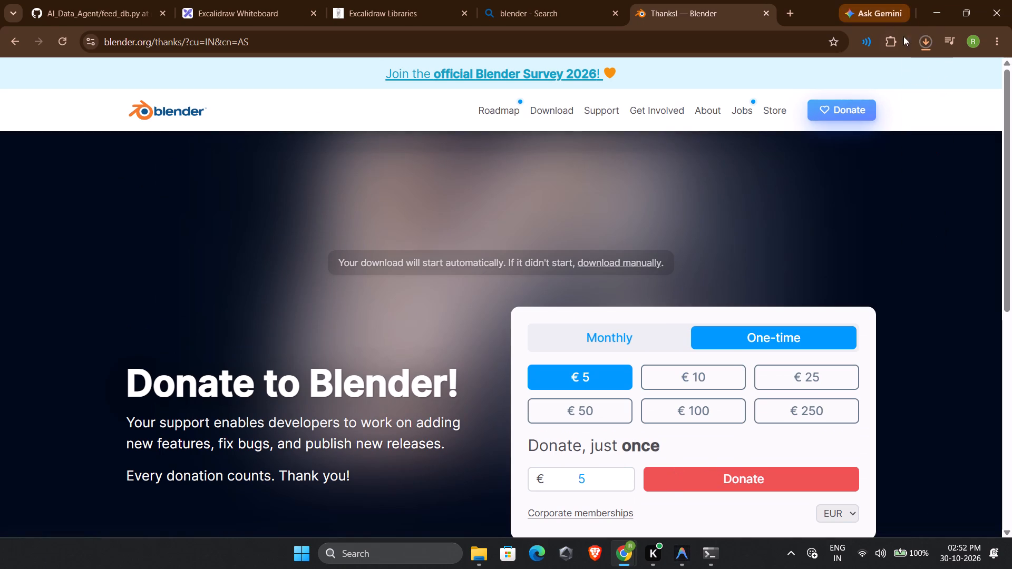
pyautogui.click(917, 37)
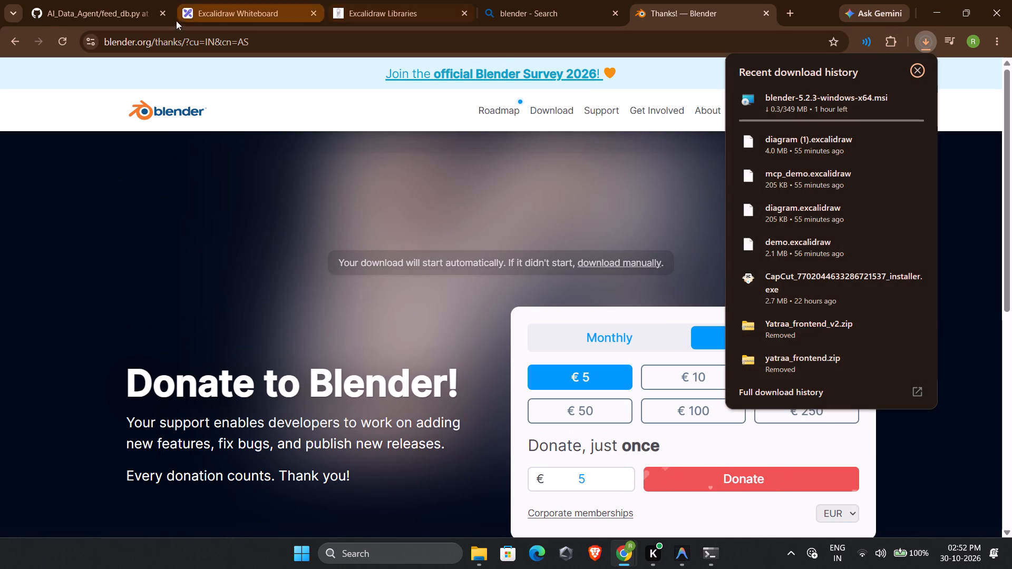
# Return to the Excalidraw whiteboard and draw a short, nearly horizontal arrow pointing right from the "Curate Question" ellipse.
pyautogui.click(194, 0)
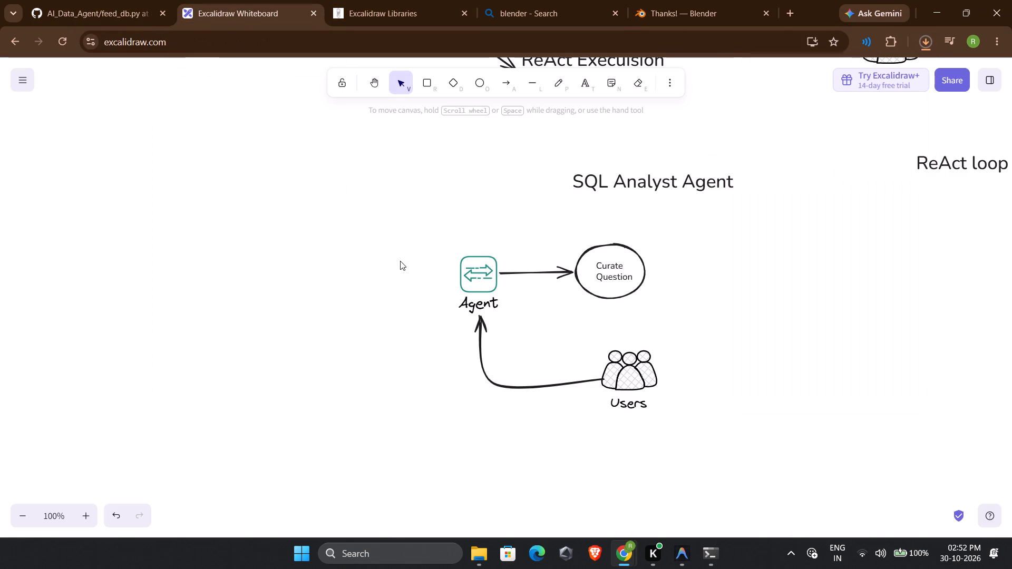
pyautogui.click(506, 74)
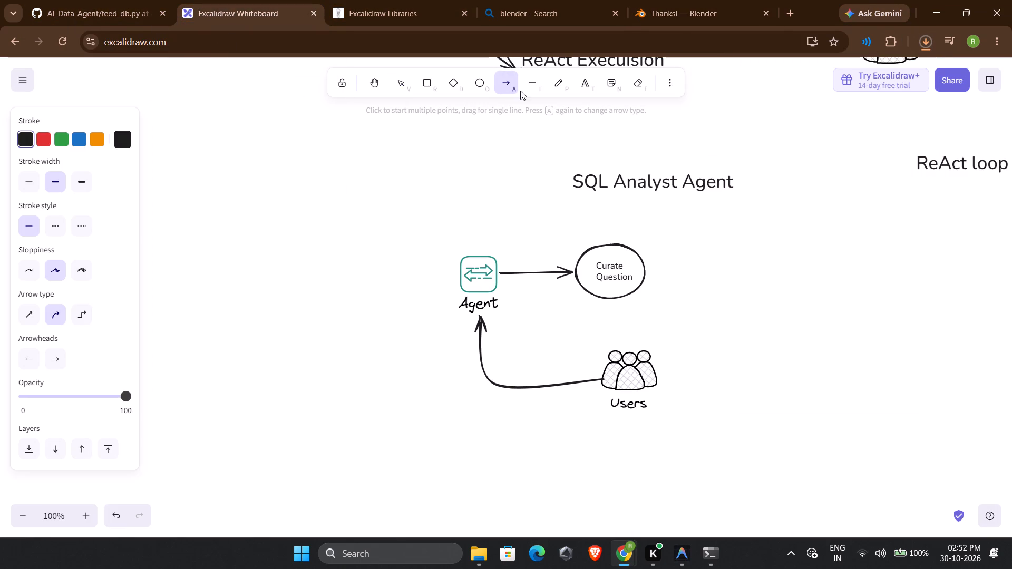
pyautogui.moveTo(647, 271); pyautogui.dragTo(712, 259)
pyautogui.moveTo(709, 256); pyautogui.dragTo(710, 257)
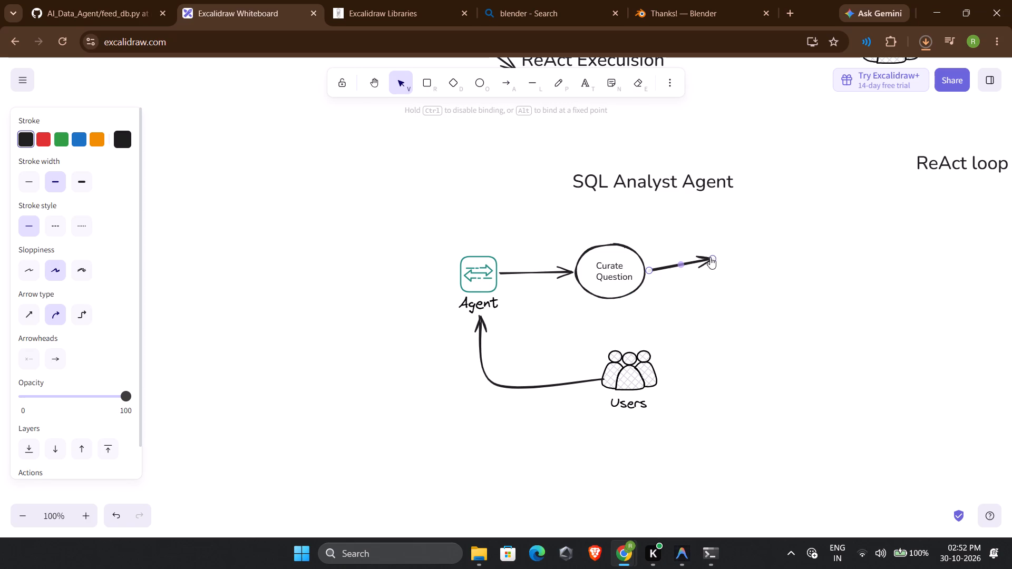
pyautogui.moveTo(710, 257); pyautogui.dragTo(712, 268)
pyautogui.click(714, 336)
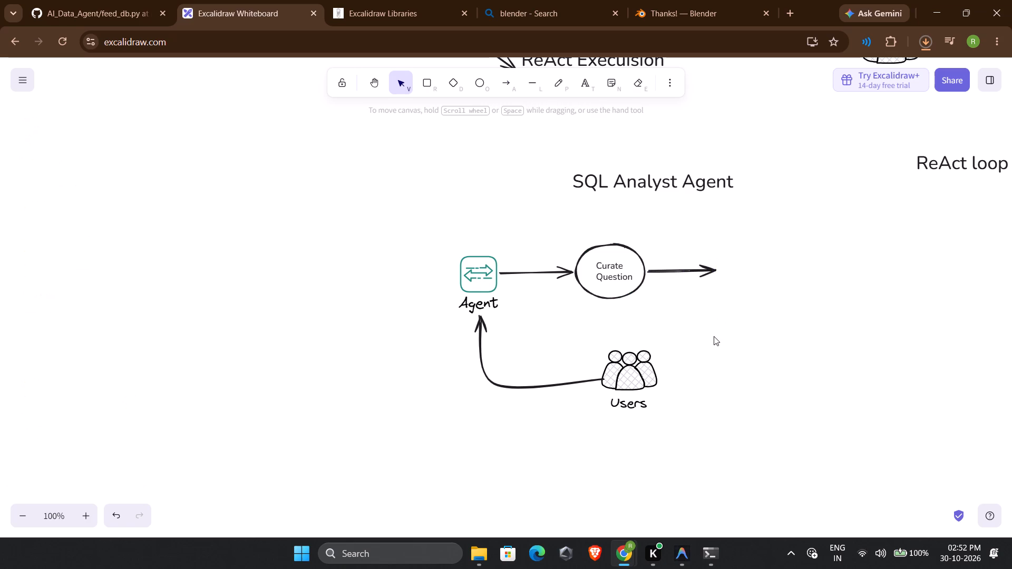
# Open the shape library and search it for "postgress".
pyautogui.click(988, 88)
pyautogui.click(885, 121)
pyautogui.write('post')
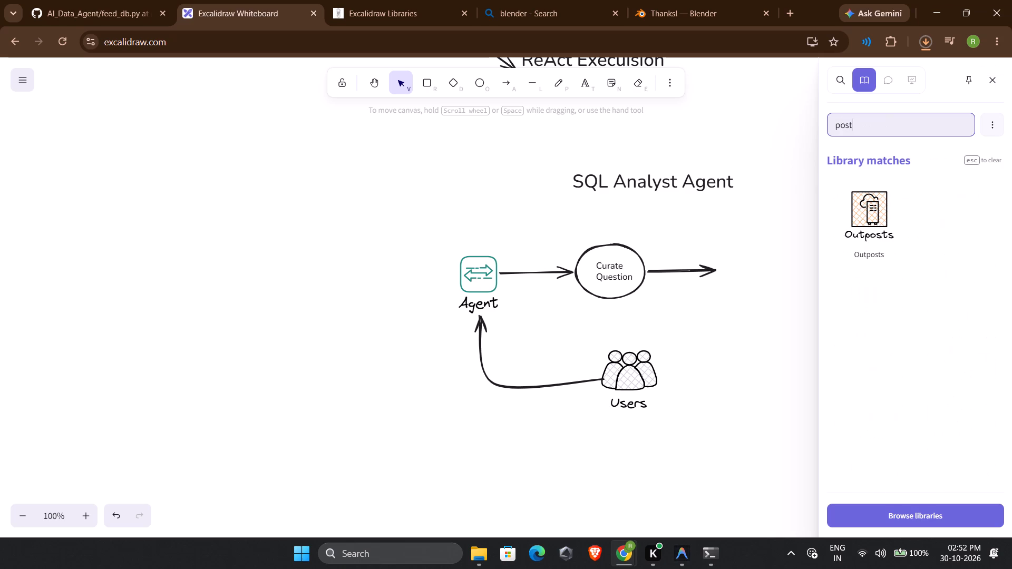
pyautogui.write('gress')
# Replace the library search with "data", look through the matching icons, and narrow the search to "database".
pyautogui.press('BackSpace')
pyautogui.press('BackSpace')
pyautogui.press('BackSpace')
pyautogui.press('BackSpace')
pyautogui.press('BackSpace')
pyautogui.press('BackSpace')
pyautogui.press('BackSpace')
pyautogui.press('BackSpace')
pyautogui.press('BackSpace')
pyautogui.press('BackSpace')
pyautogui.press('BackSpace')
pyautogui.press('BackSpace')
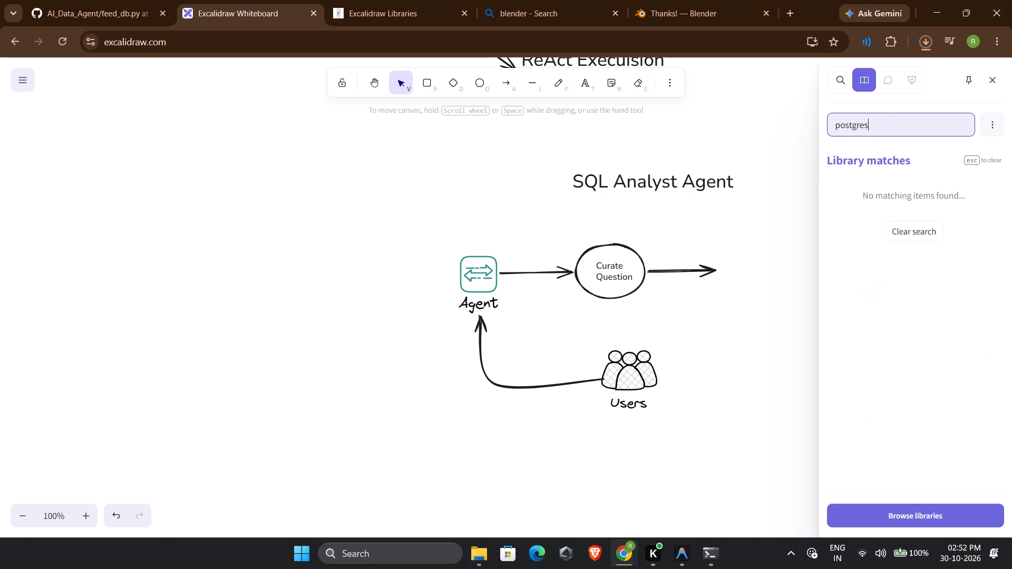
pyautogui.press('BackSpace')
pyautogui.write('data')
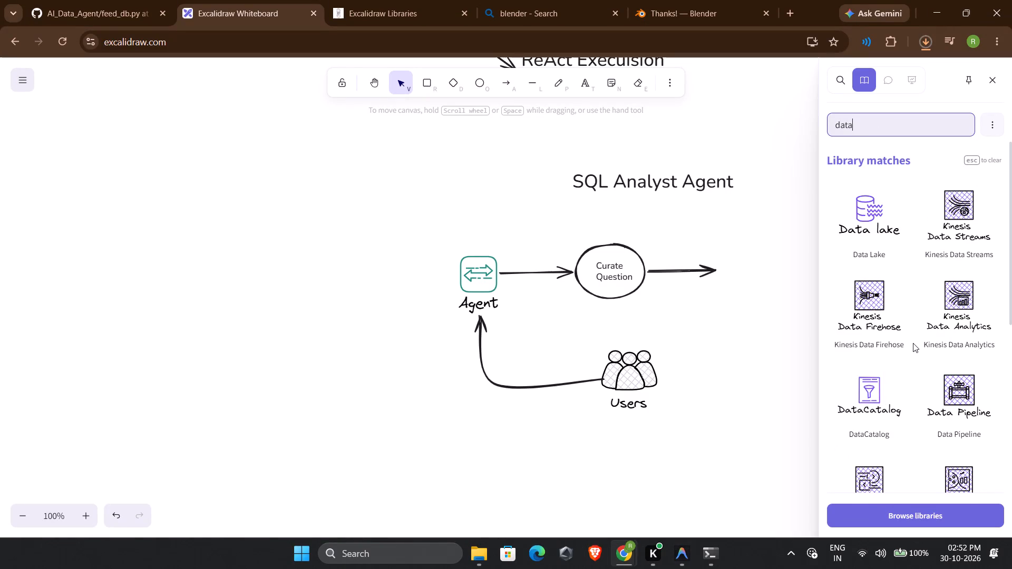
pyautogui.scroll(-6, 913, 343)
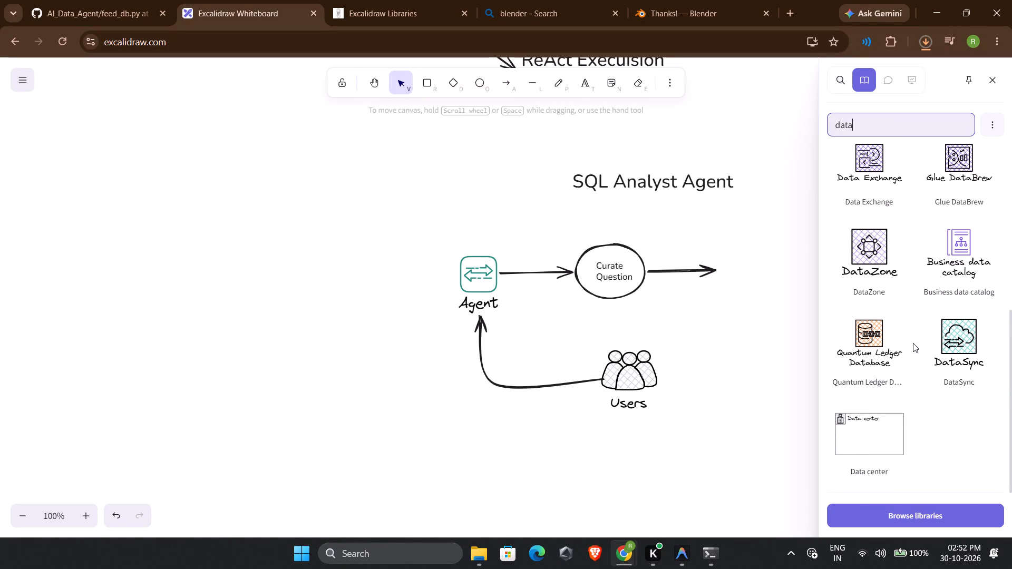
pyautogui.write('base')
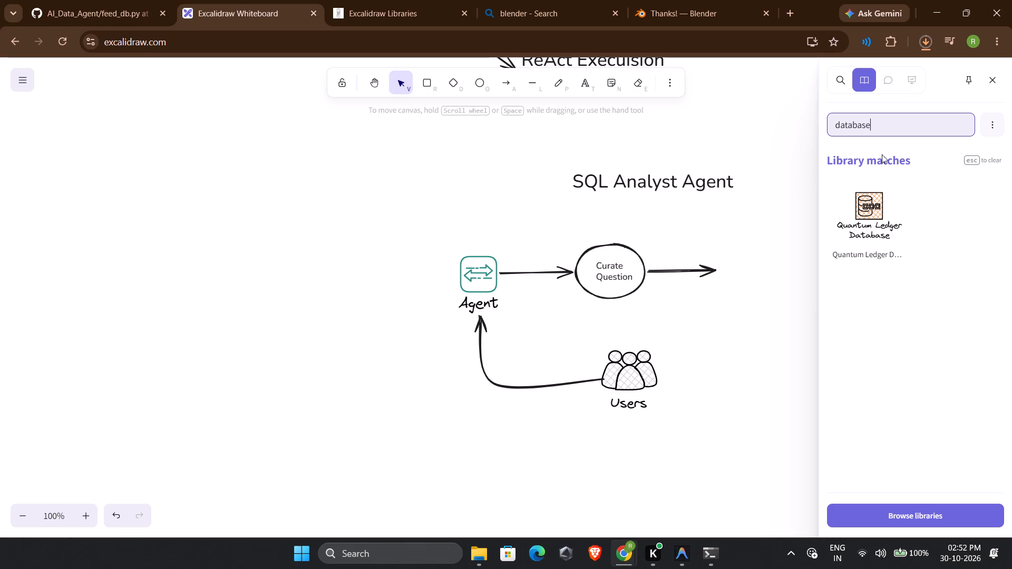
pyautogui.press('BackSpace')
pyautogui.press('BackSpace')
pyautogui.press('BackSpace')
pyautogui.press('BackSpace')
pyautogui.press('BackSpace')
pyautogui.press('BackSpace')
pyautogui.press('BackSpace')
pyautogui.press('BackSpace')
pyautogui.press('BackSpace')
pyautogui.press('BackSpace')
pyautogui.press('BackSpace')
pyautogui.press('BackSpace')
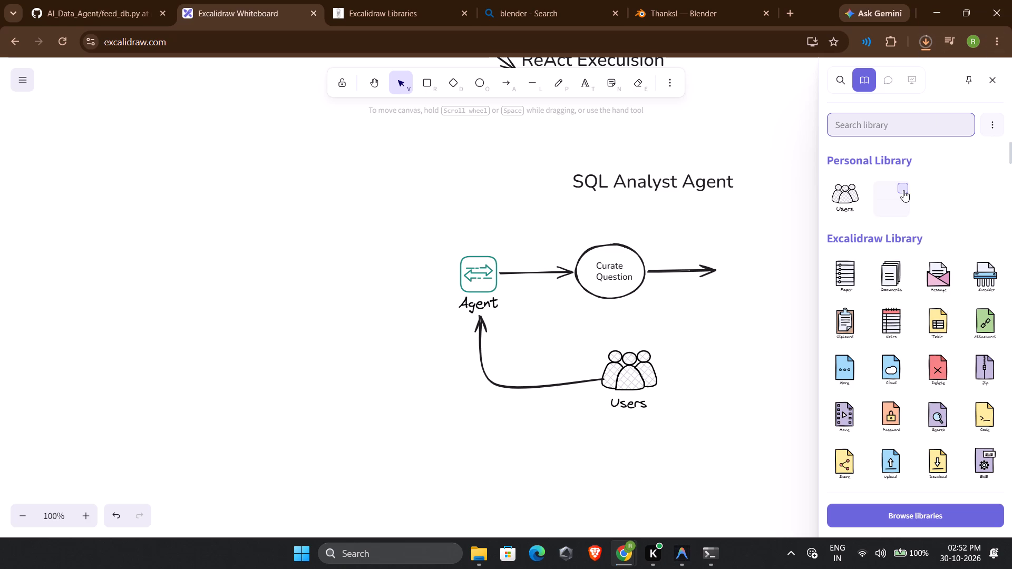
pyautogui.scroll(-3, 903, 190)
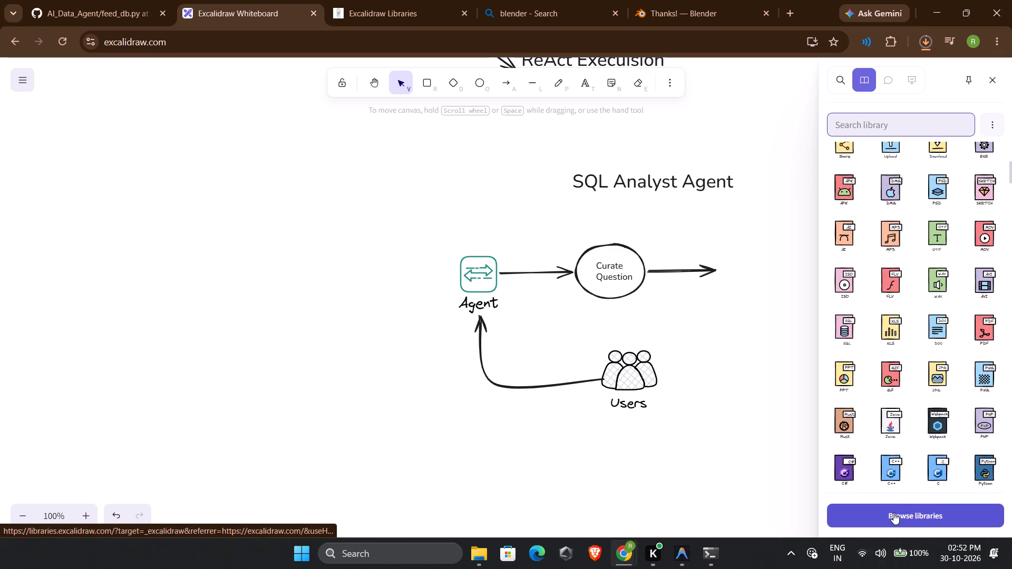
pyautogui.click(893, 513)
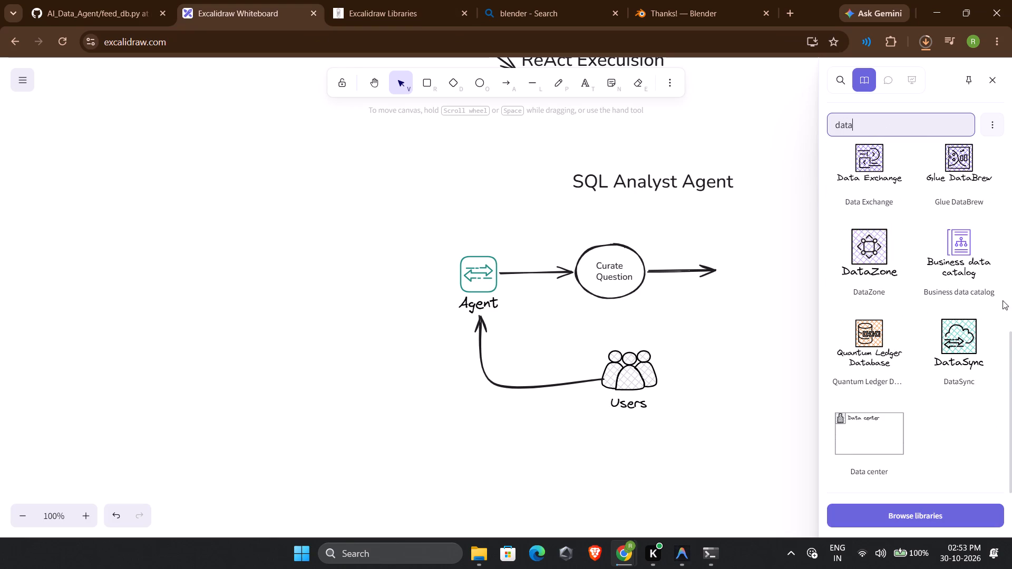
pyautogui.scroll(5, 932, 279)
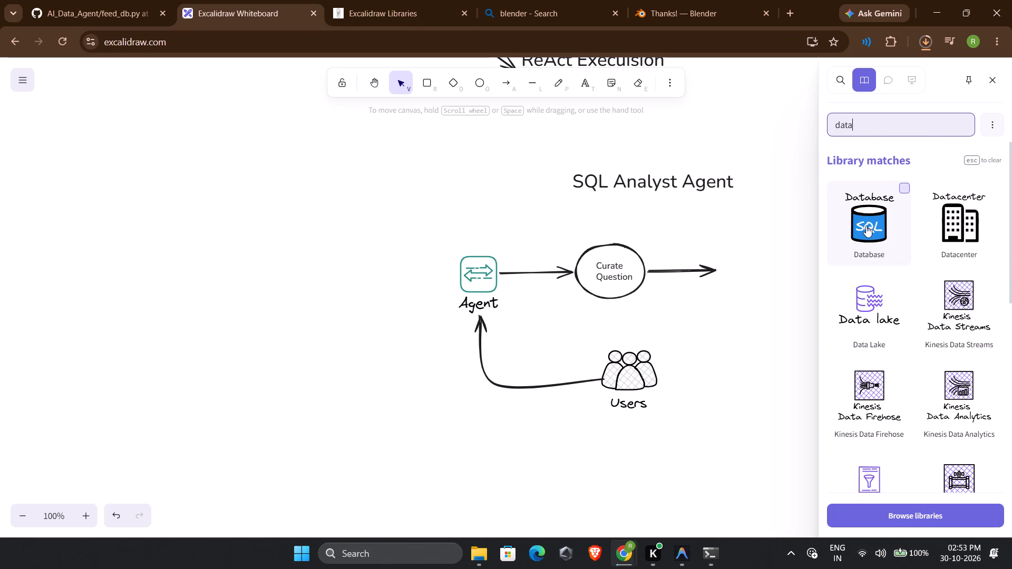
pyautogui.click(866, 225)
pyautogui.moveTo(520, 313); pyautogui.dragTo(894, 443)
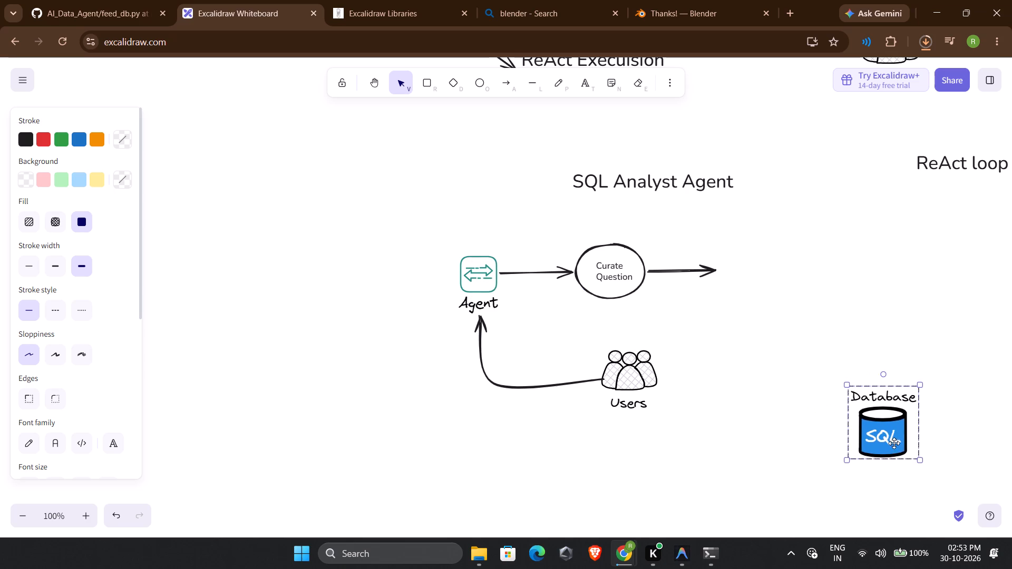
pyautogui.moveTo(894, 443); pyautogui.dragTo(842, 430)
pyautogui.click(703, 446)
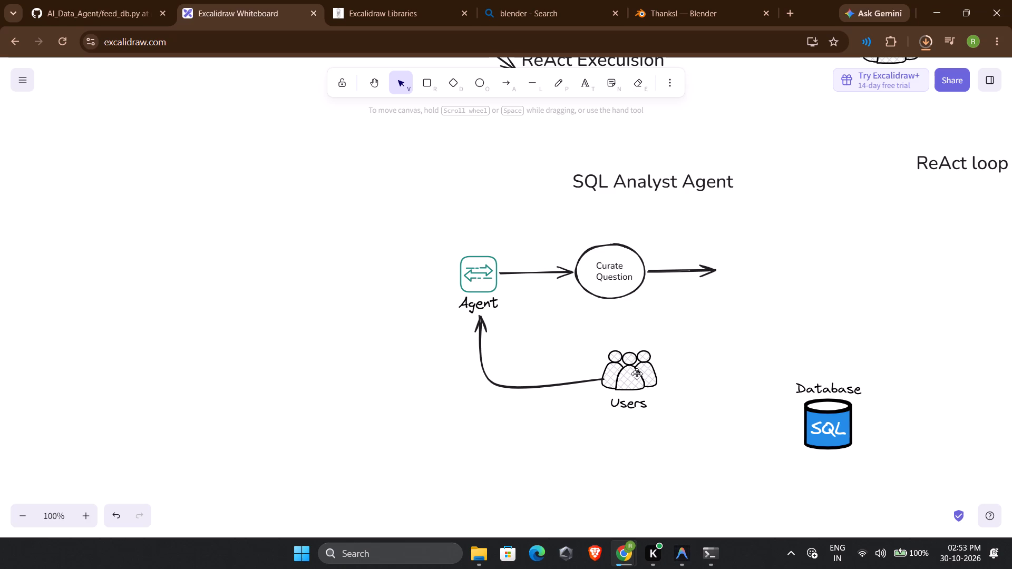
# Check the download progress of the Blender installer in the browser's recent download history.
pyautogui.click(920, 30)
pyautogui.click(921, 37)
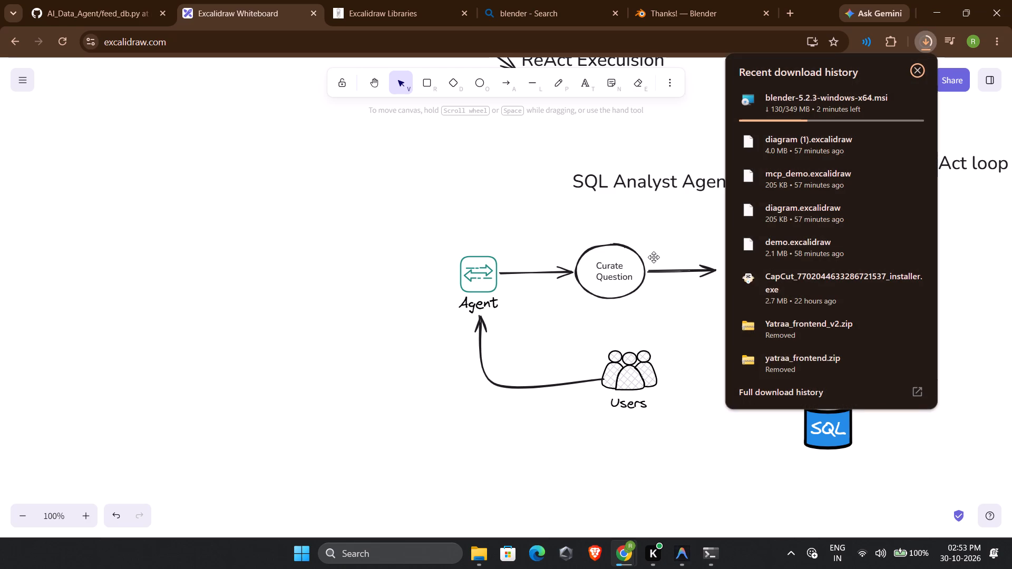
pyautogui.click(588, 352)
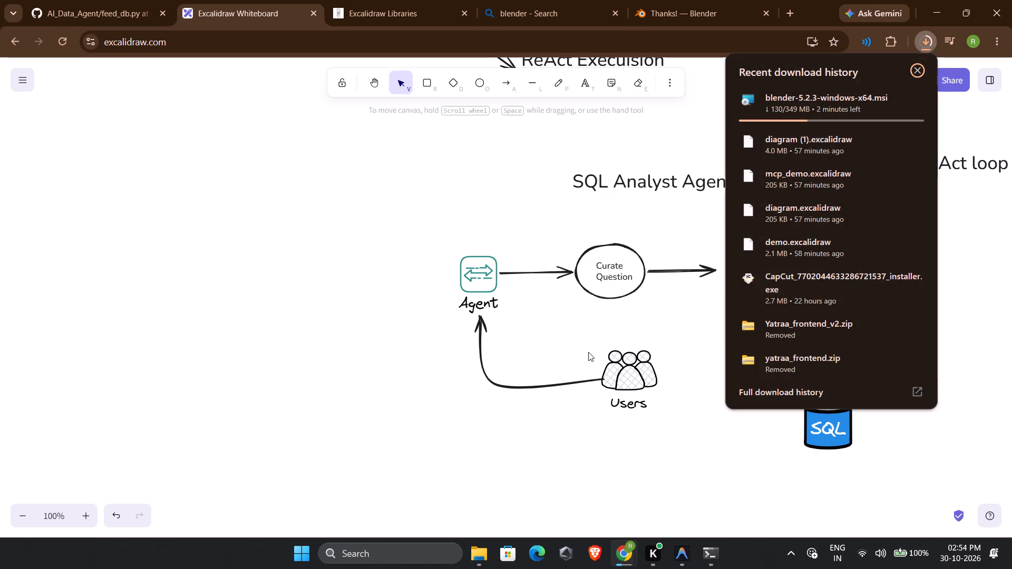
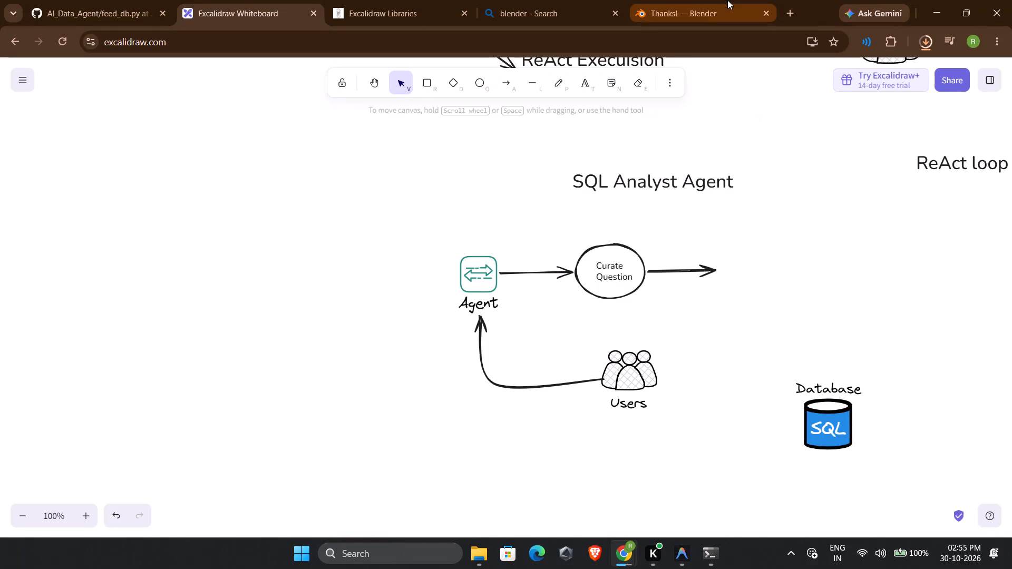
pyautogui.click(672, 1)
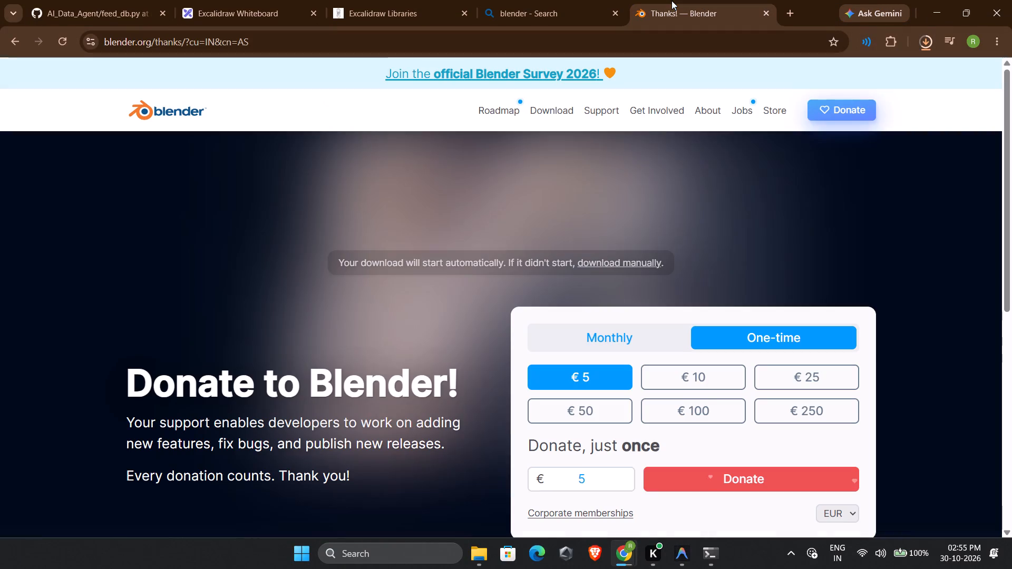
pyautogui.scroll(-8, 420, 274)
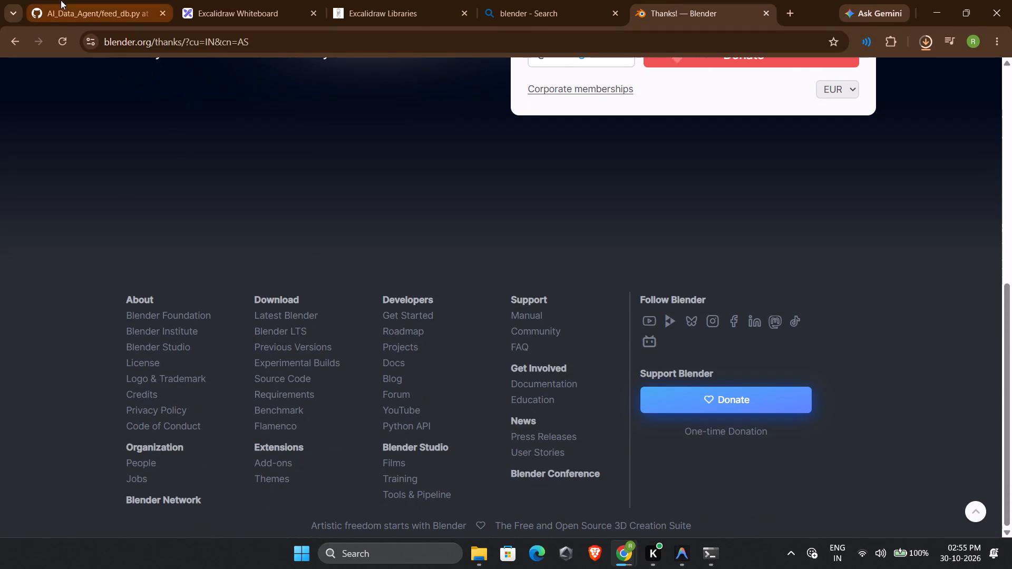
# Back on the Excalidraw whiteboard, search the shape library for "mode", insert the Model icon and place it after the arrow leaving Curate Question.
pyautogui.click(232, 0)
pyautogui.hscroll(-1, 444, 279)
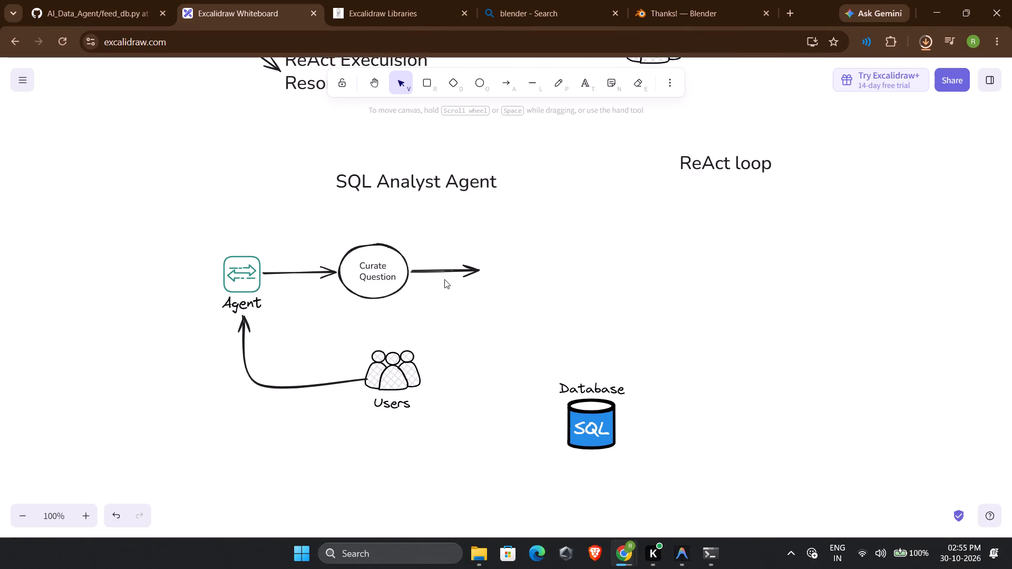
pyautogui.hscroll(-1, 444, 279)
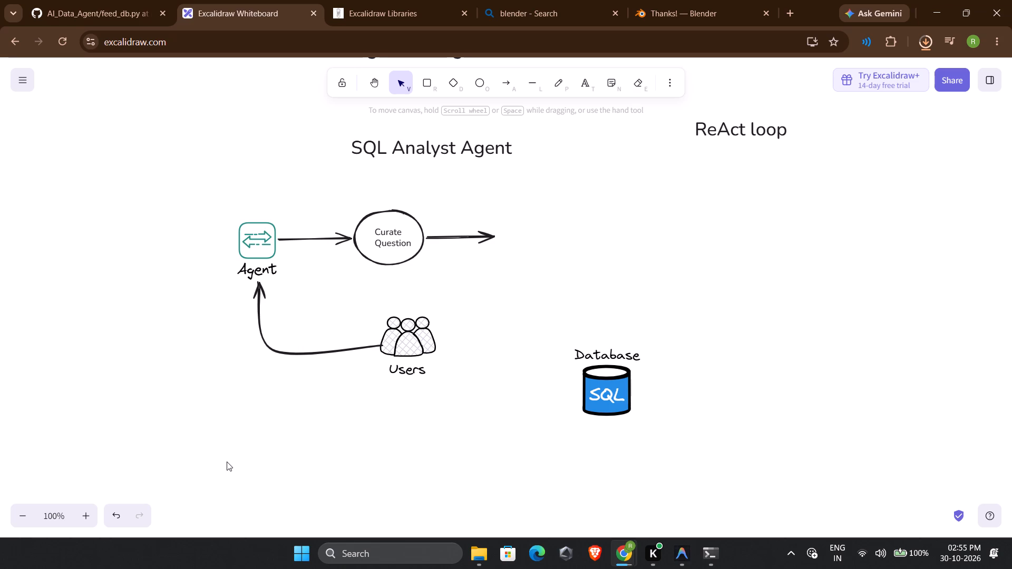
pyautogui.click(989, 69)
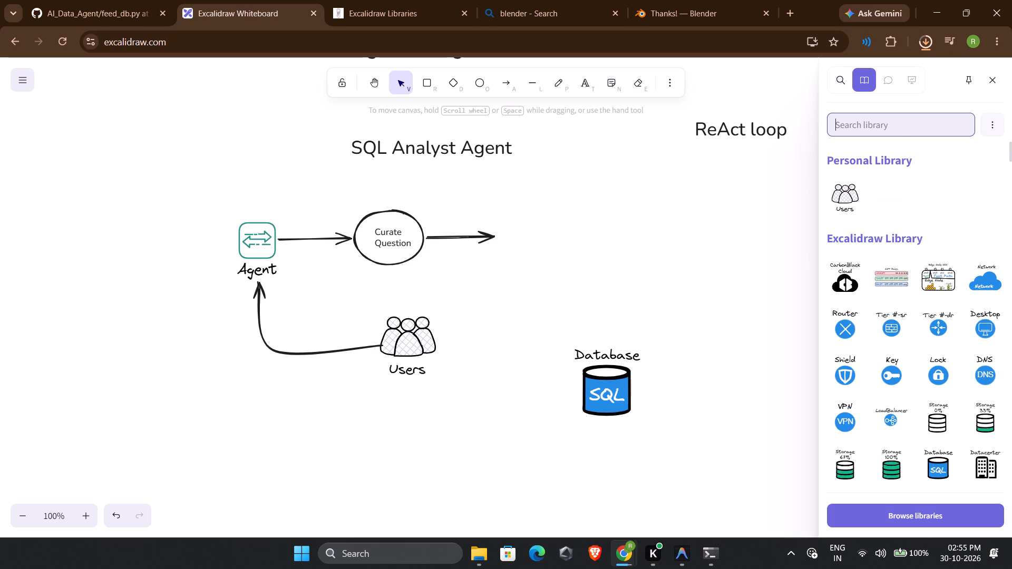
pyautogui.click(872, 120)
pyautogui.write('mode')
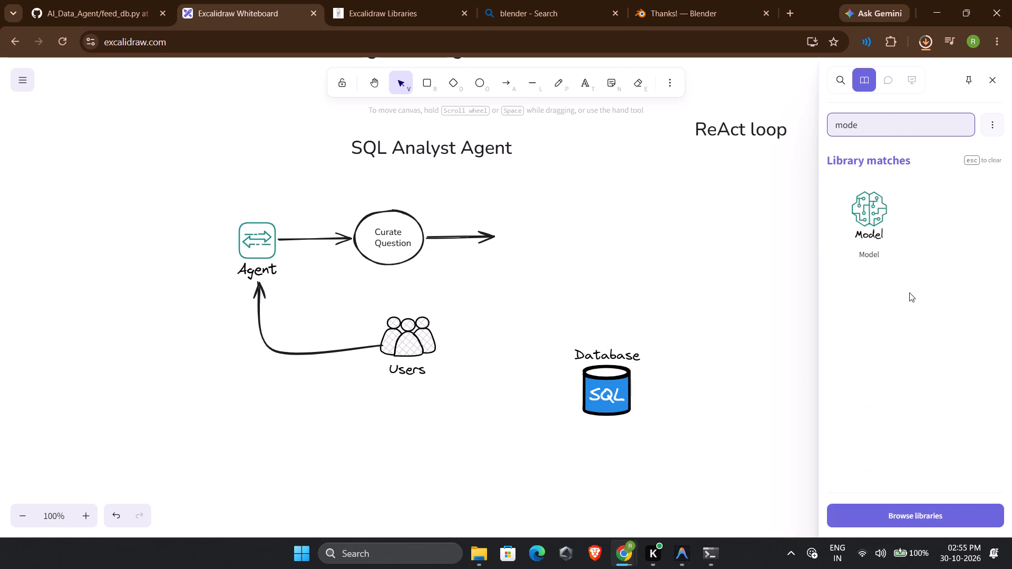
pyautogui.click(870, 240)
pyautogui.moveTo(507, 292); pyautogui.dragTo(542, 239)
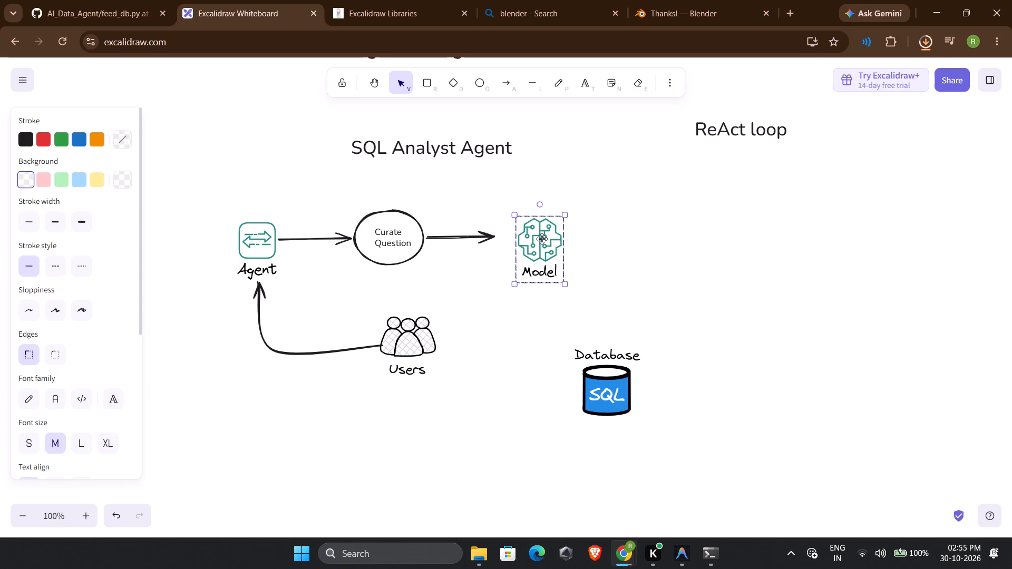
pyautogui.moveTo(542, 239); pyautogui.dragTo(537, 234)
pyautogui.click(683, 238)
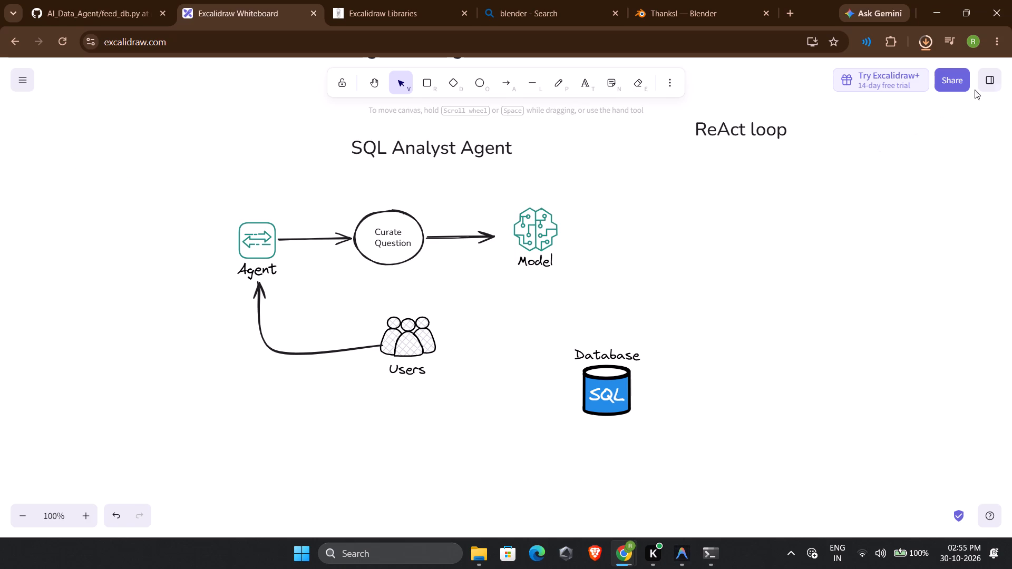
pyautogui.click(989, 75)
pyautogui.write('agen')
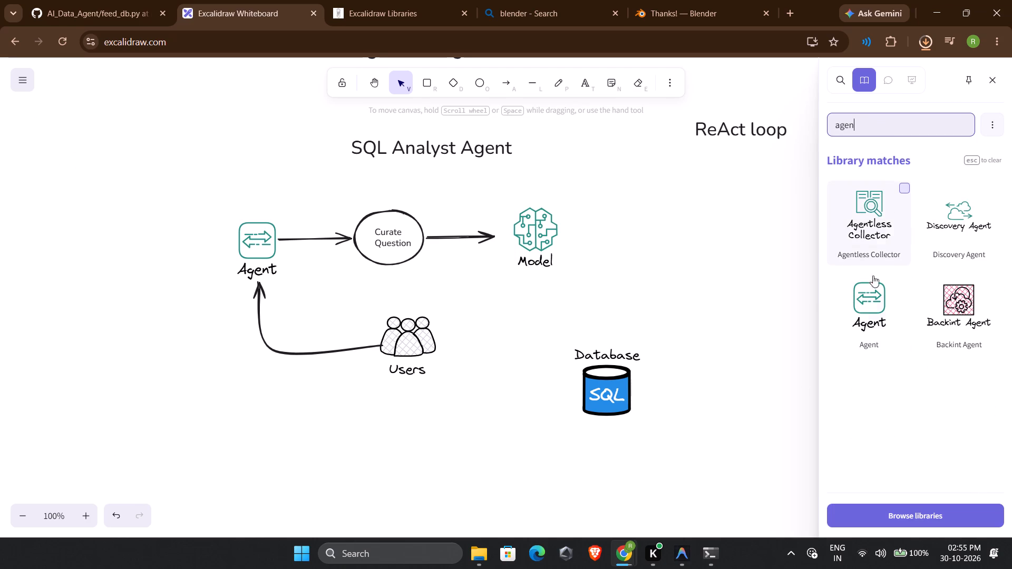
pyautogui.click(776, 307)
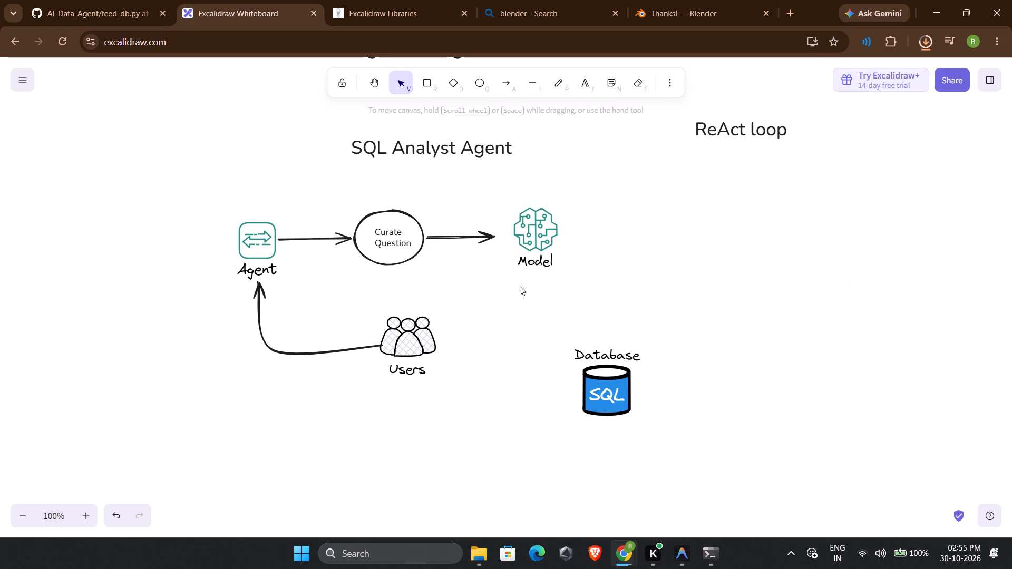
# Move the Model icon farther right, above the Database icon, leaving room for another circle after the Curate Question arrow.
pyautogui.moveTo(535, 237); pyautogui.dragTo(520, 240)
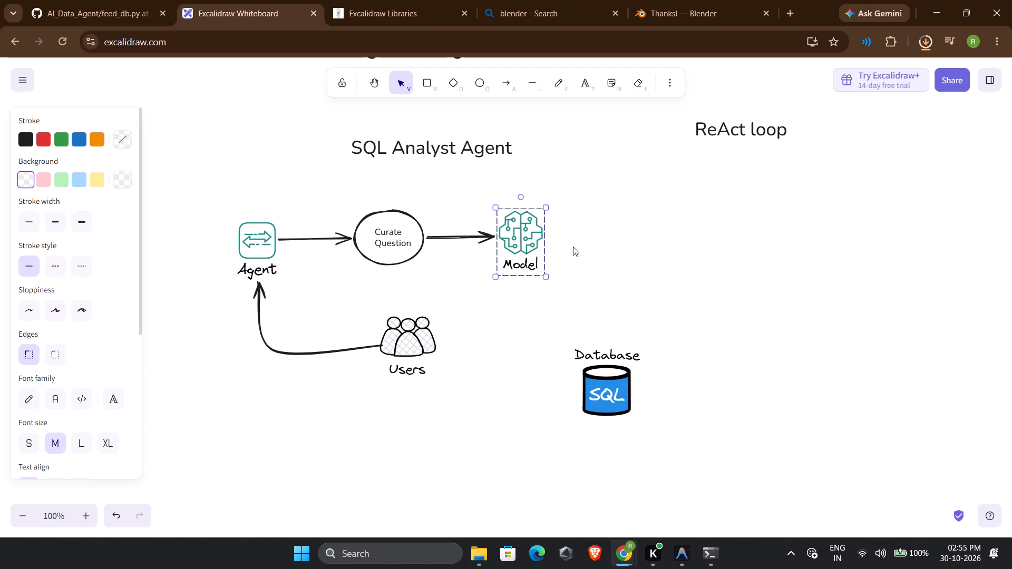
pyautogui.click(573, 247)
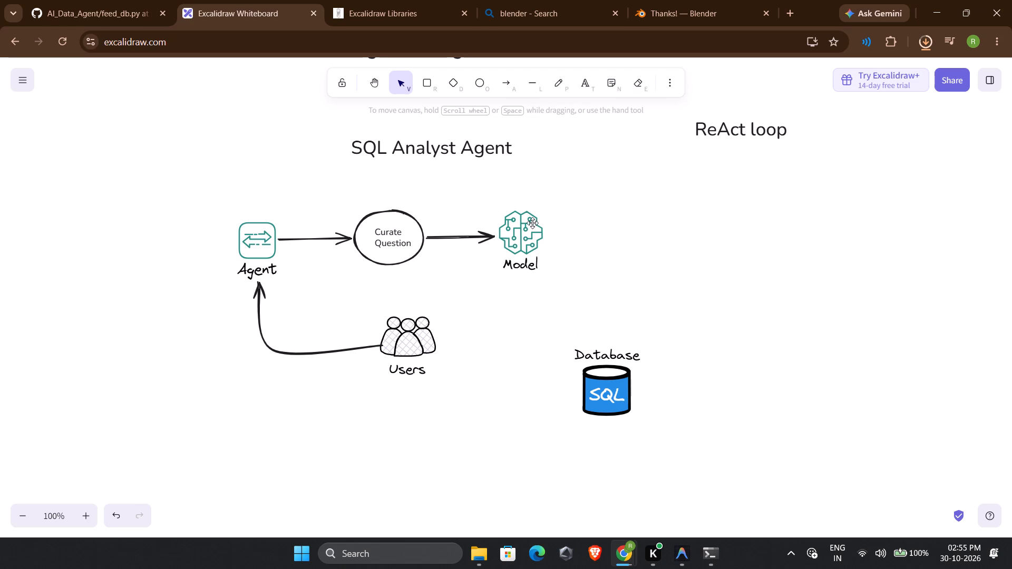
pyautogui.moveTo(532, 223); pyautogui.dragTo(663, 220)
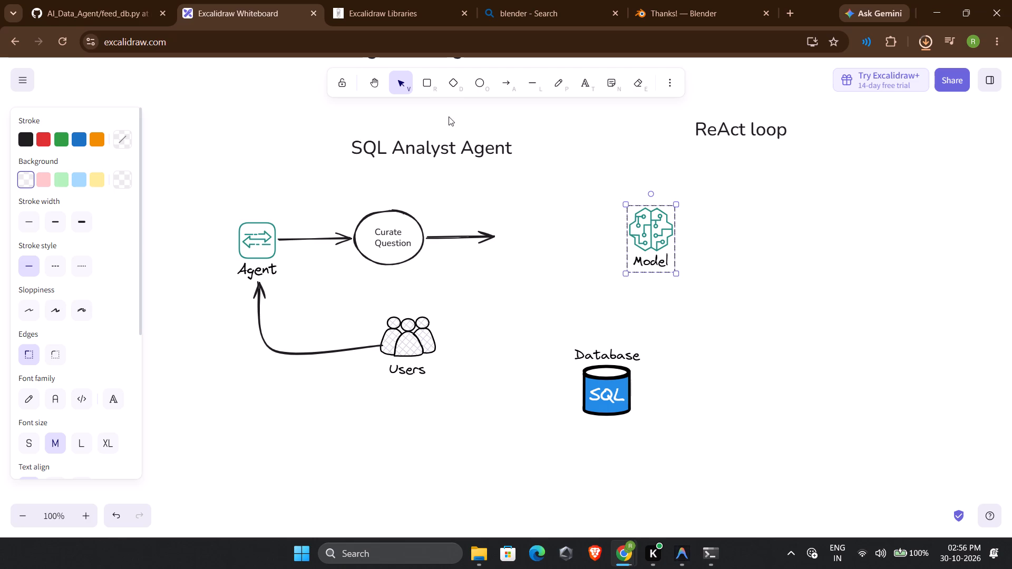
# Duplicate the Curate Question circle with its text and place the copy, unrotated, at the tip of the arrow leaving the original.
pyautogui.moveTo(340, 195); pyautogui.dragTo(352, 204)
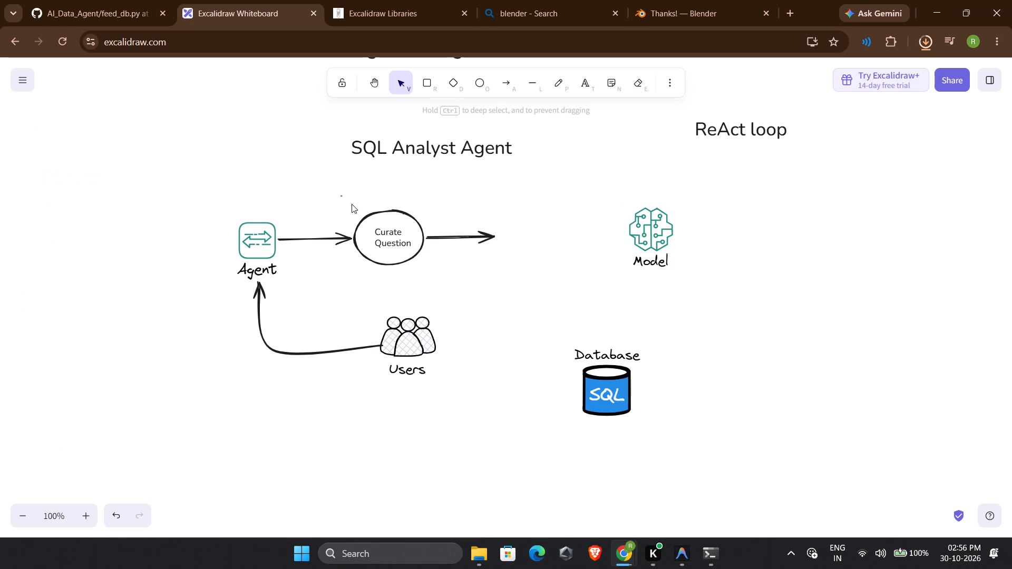
pyautogui.moveTo(352, 204); pyautogui.dragTo(429, 269)
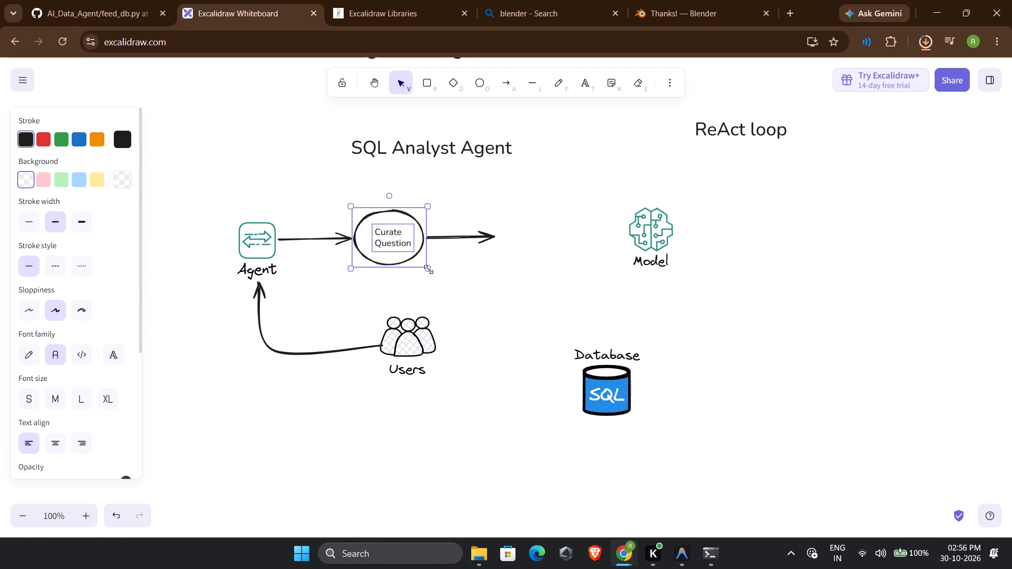
pyautogui.hotkey('ctrl', 'c')
pyautogui.click(502, 218)
pyautogui.hotkey('ctrl', 'v')
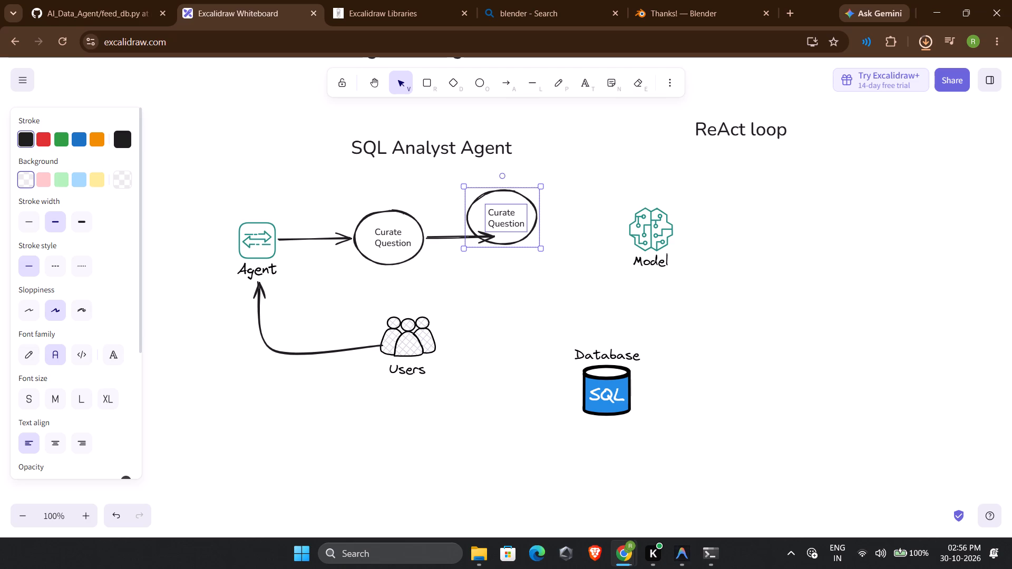
pyautogui.moveTo(501, 176); pyautogui.dragTo(493, 171)
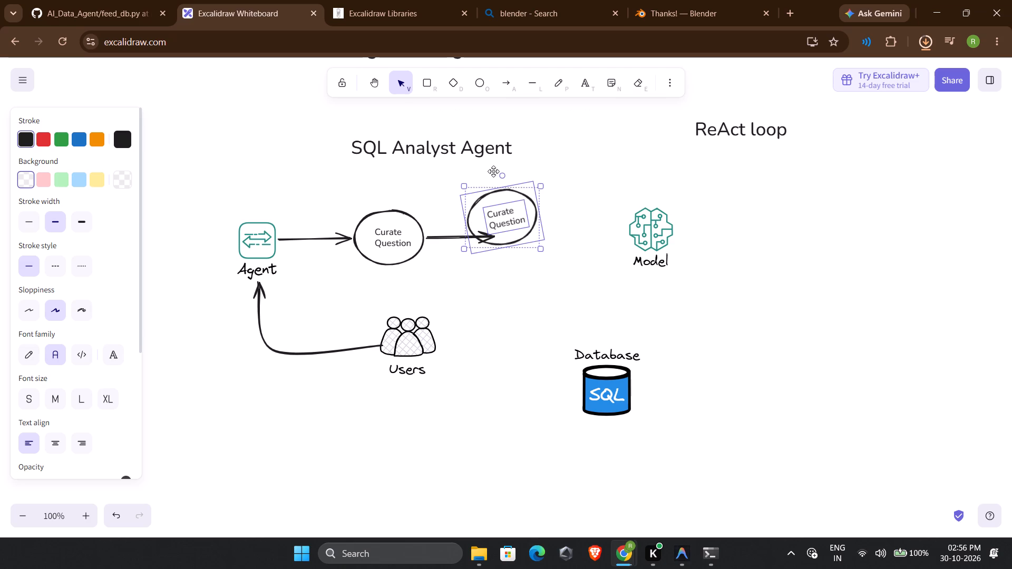
pyautogui.hotkey('ctrl', 'z')
pyautogui.moveTo(507, 241); pyautogui.dragTo(530, 261)
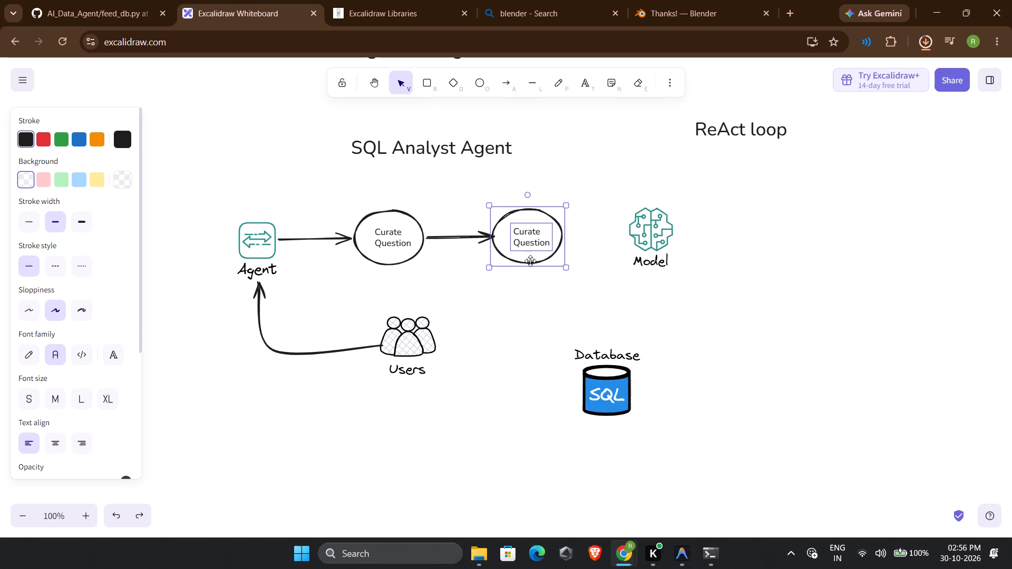
pyautogui.moveTo(530, 261); pyautogui.dragTo(535, 261)
pyautogui.click(522, 344)
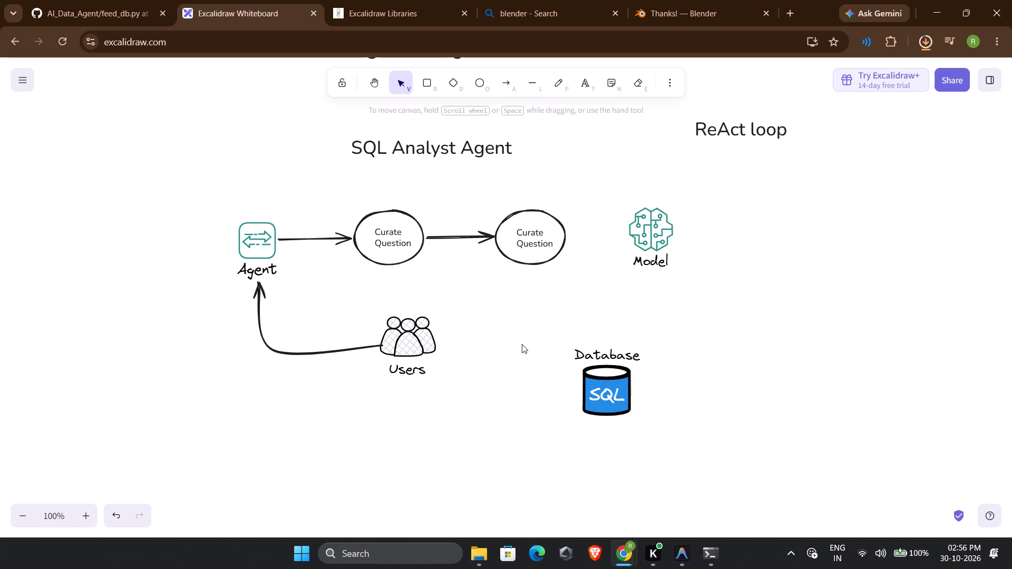
# Replace the text in the copied circle with "ADD Context" on two lines.
pyautogui.doubleClick(537, 245)
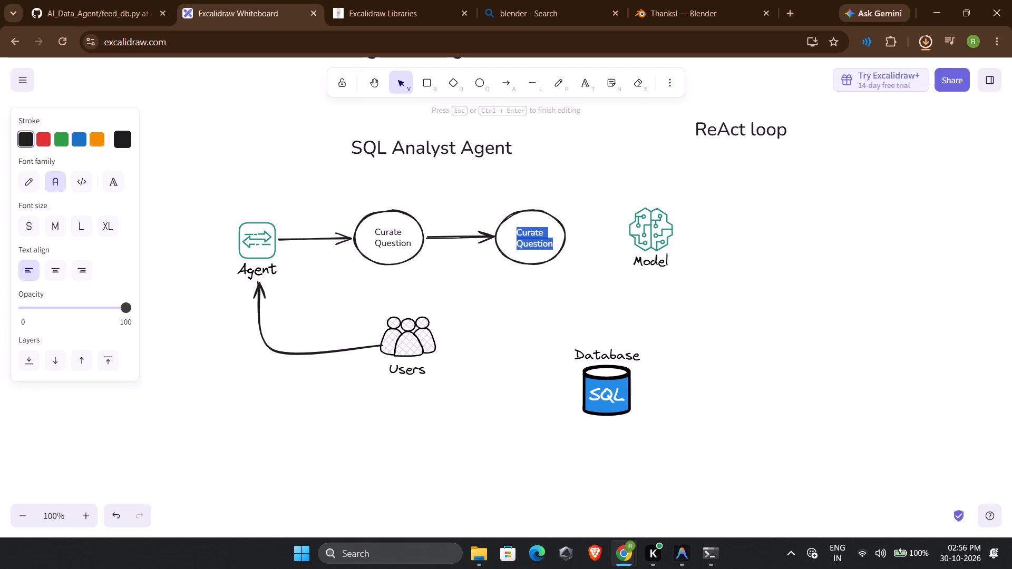
pyautogui.press('BackSpace')
pyautogui.write('ADD')
pyautogui.press('space')
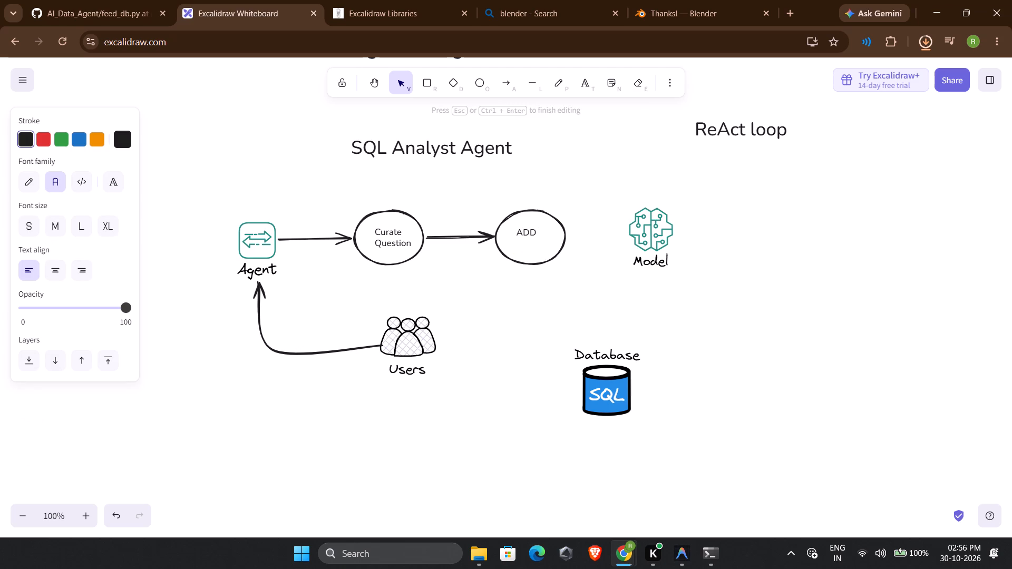
pyautogui.press('Return')
pyautogui.write('Coner')
pyautogui.press('BackSpace')
pyautogui.press('=')
pyautogui.press('BackSpace')
pyautogui.press('BackSpace')
pyautogui.press('y')
pyautogui.press('BackSpace')
pyautogui.write('text')
pyautogui.click(529, 378)
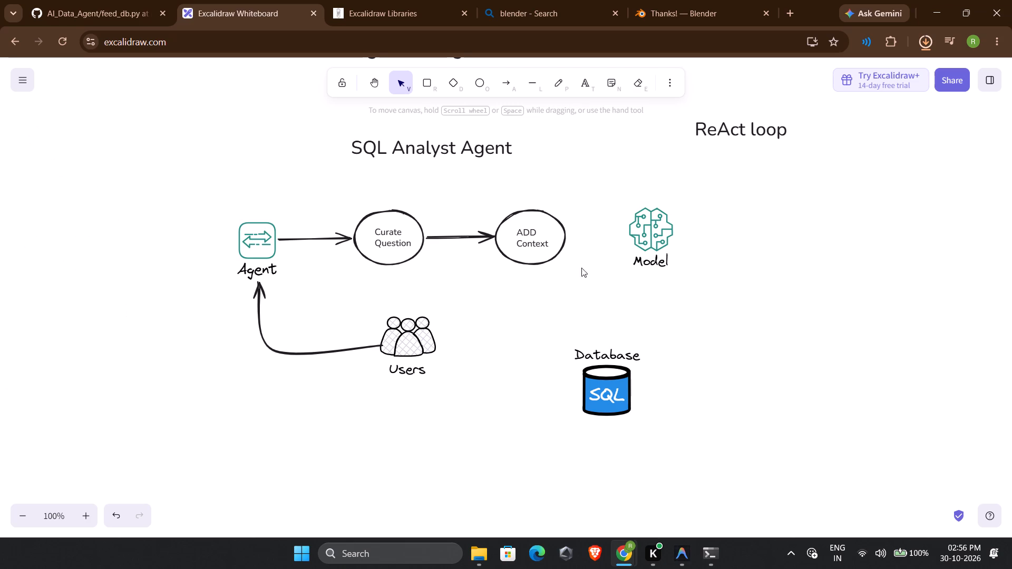
# Draw an arrow from the ADD Context circle to the Model icon.
pyautogui.click(510, 85)
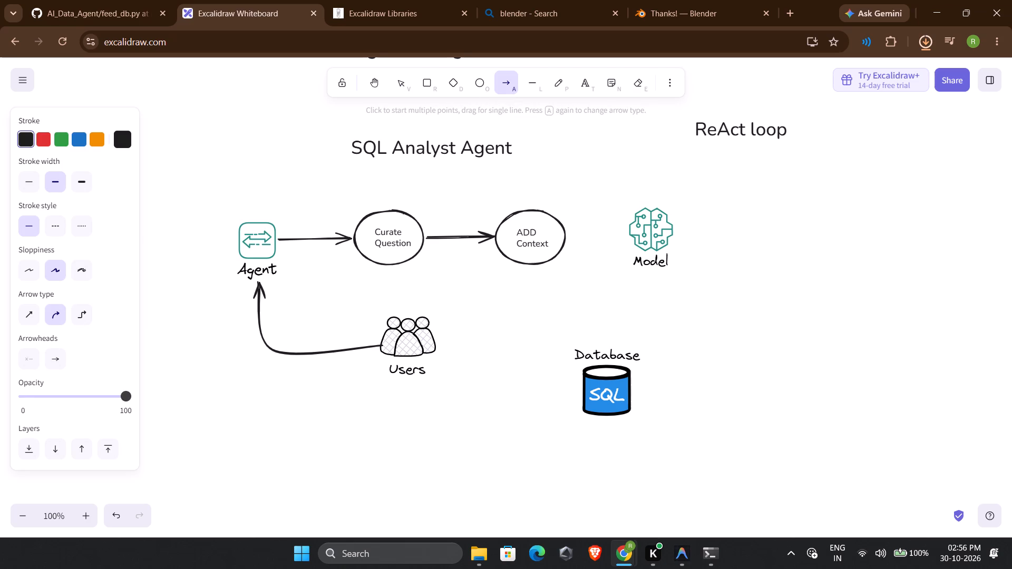
pyautogui.moveTo(569, 238); pyautogui.dragTo(627, 233)
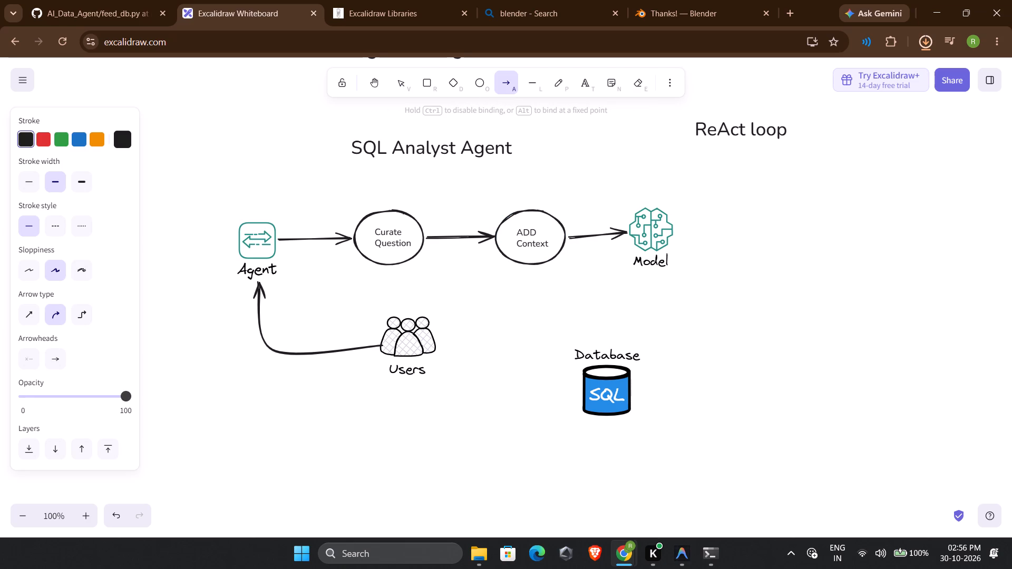
pyautogui.moveTo(627, 233); pyautogui.dragTo(629, 235)
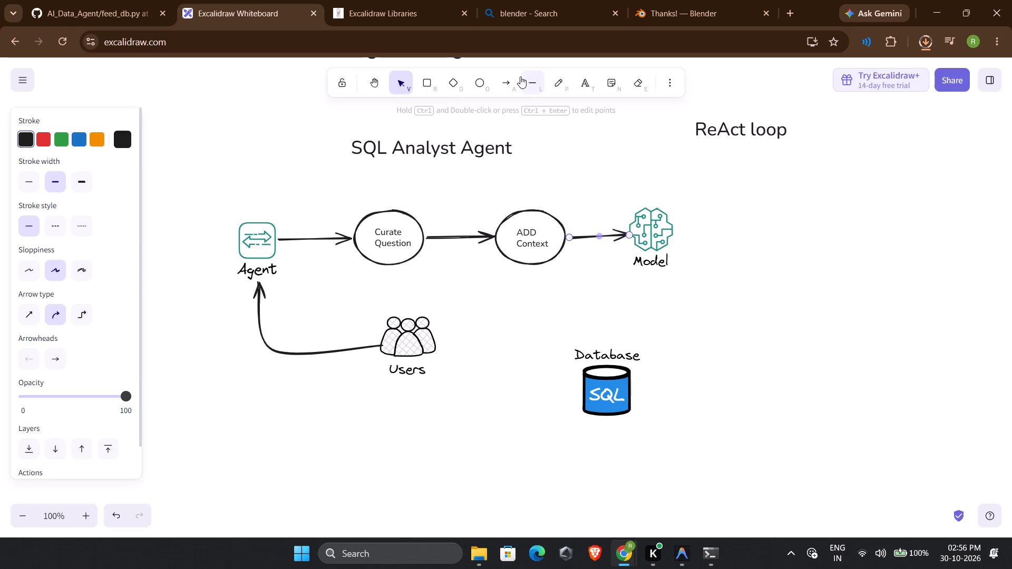
# Draw an arrow from the SQL Database icon up to the bottom of the ADD Context circle and bend it into a leftward curve.
pyautogui.click(512, 79)
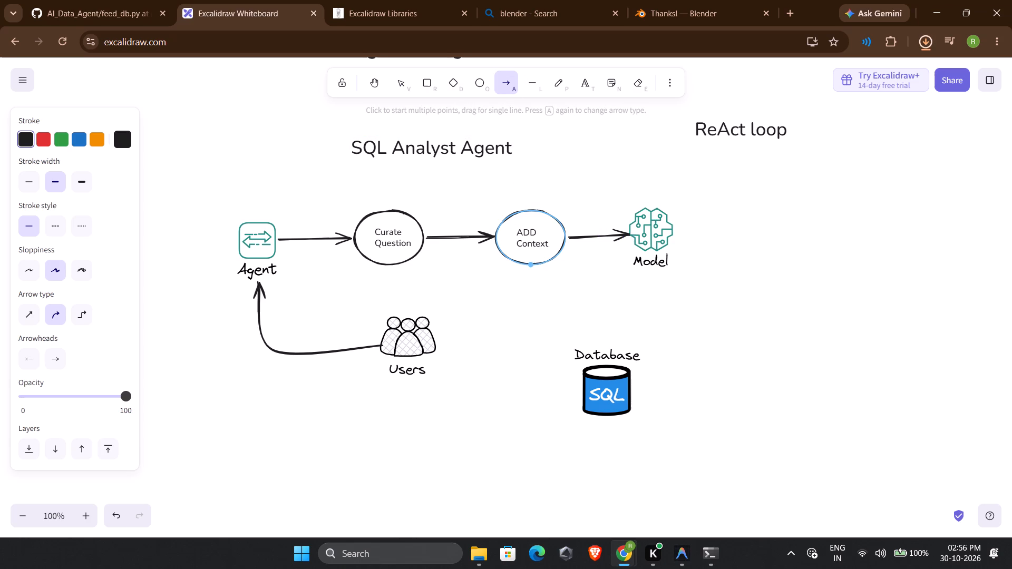
pyautogui.moveTo(582, 391); pyautogui.dragTo(536, 290)
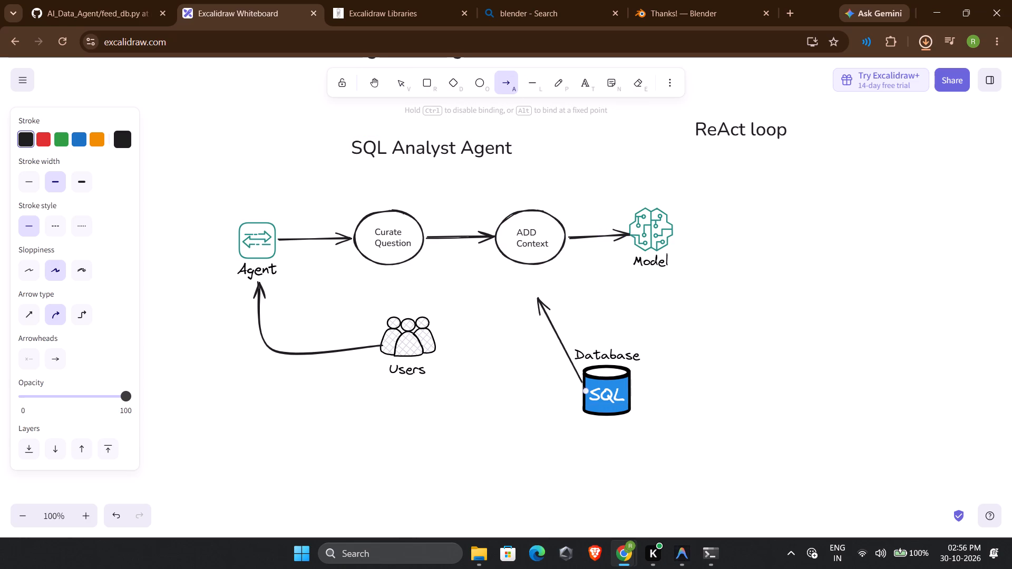
pyautogui.moveTo(536, 290); pyautogui.dragTo(534, 260)
pyautogui.click(534, 260)
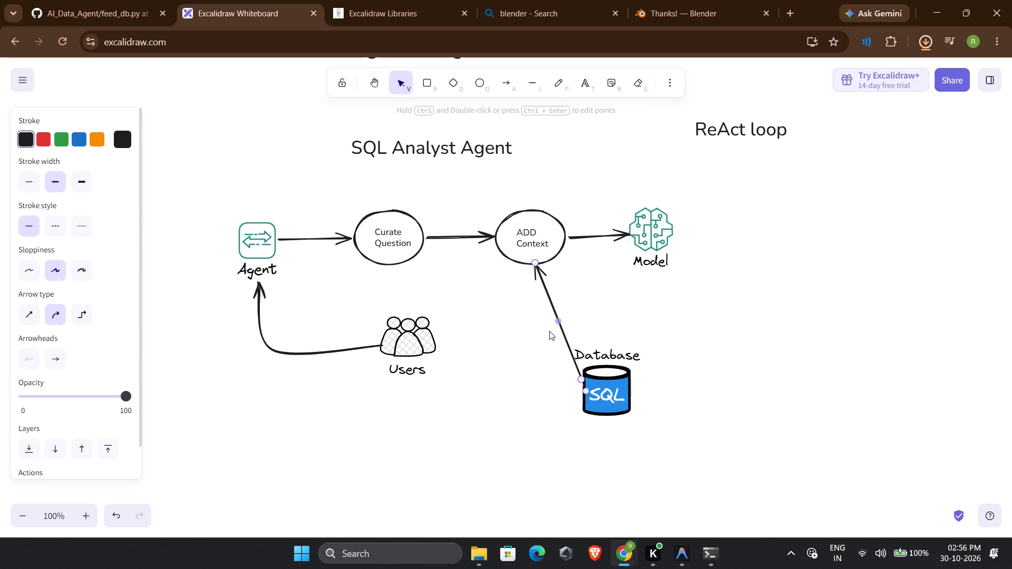
pyautogui.moveTo(557, 315); pyautogui.dragTo(529, 340)
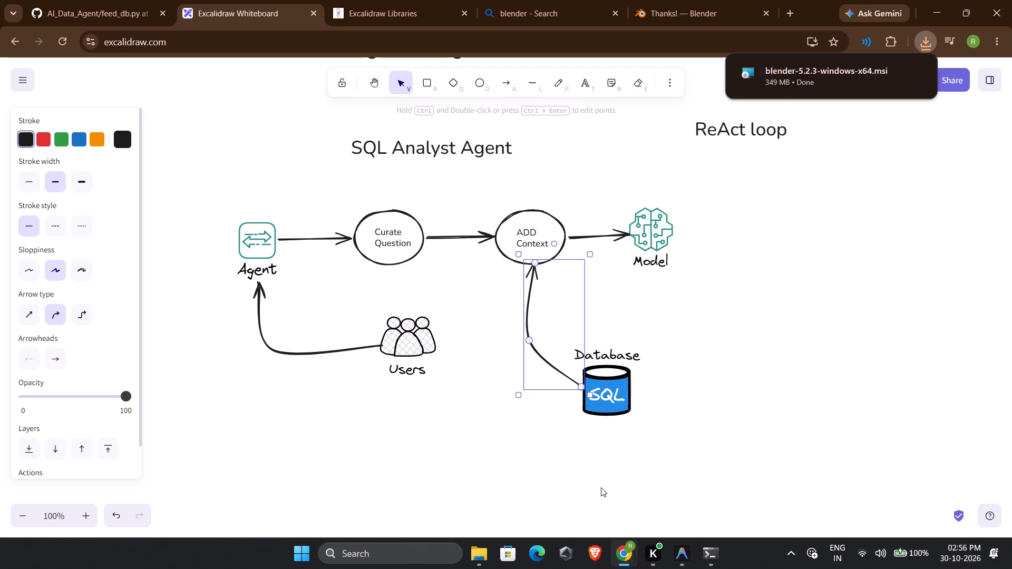
pyautogui.click(601, 487)
# Launch the downloaded blender-5.2.3-windows-x64.msi installer and advance through the setup wizard, keeping the default destination folder.
pyautogui.click(928, 42)
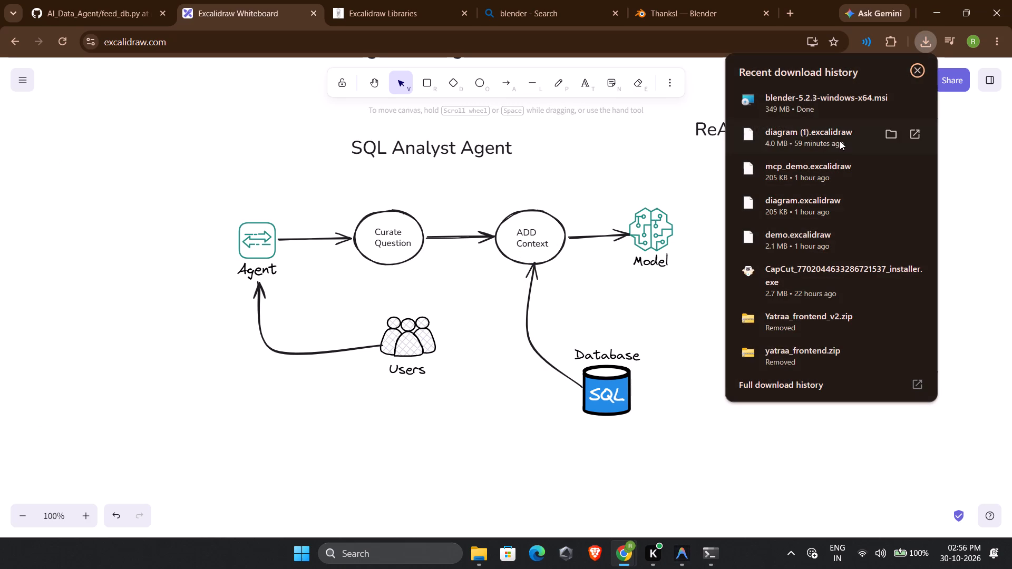
pyautogui.click(811, 94)
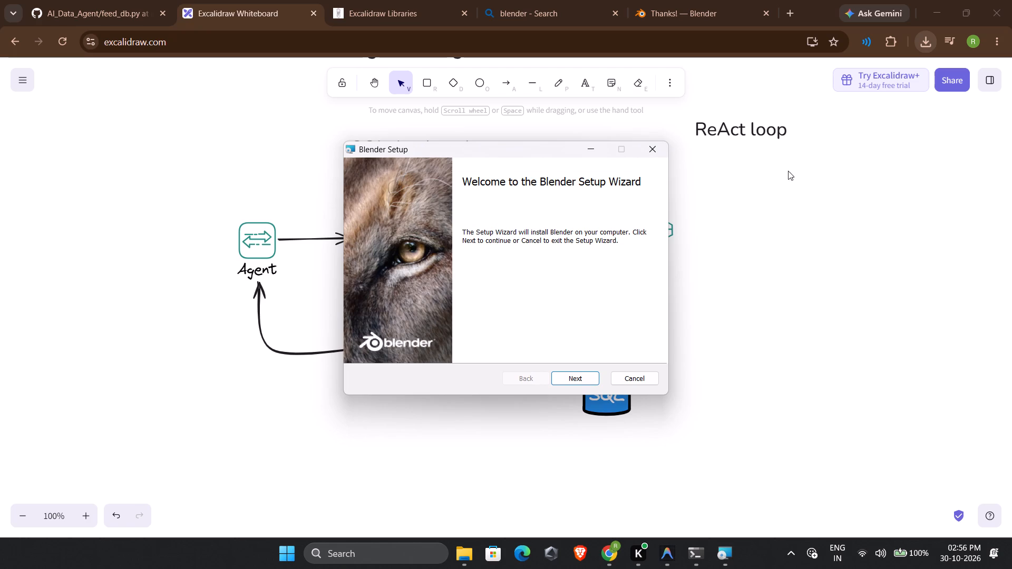
pyautogui.click(583, 375)
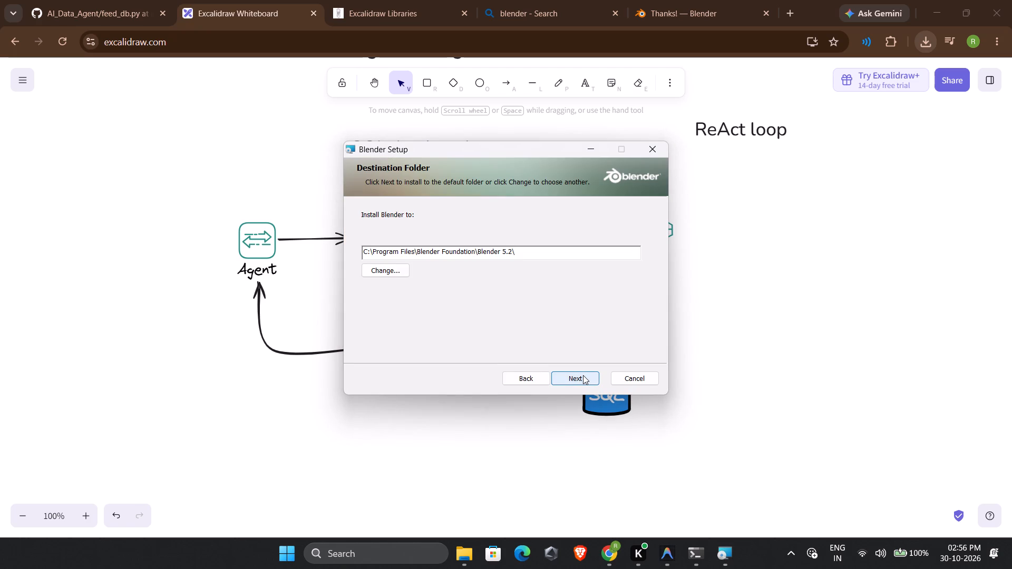
pyautogui.click(582, 379)
pyautogui.click(582, 379)
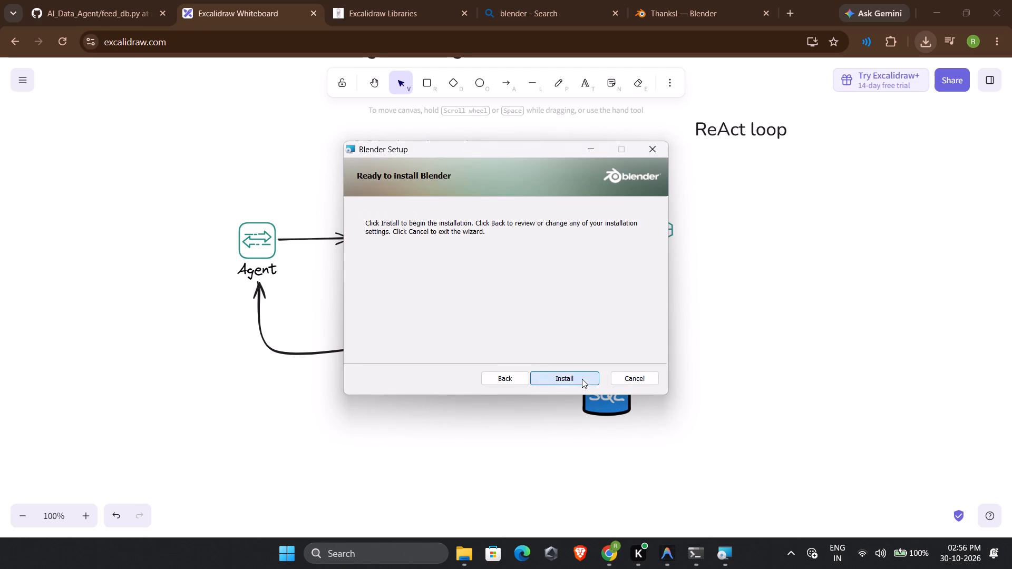